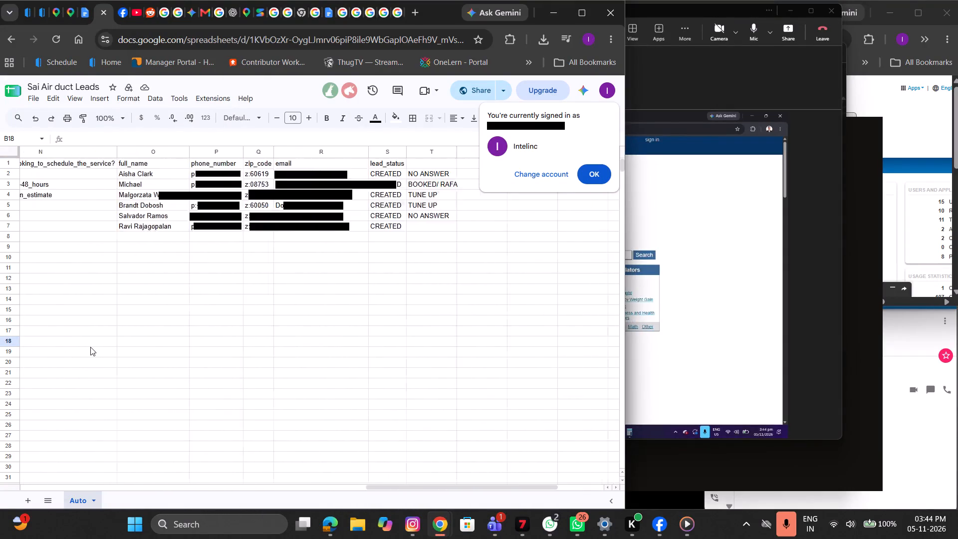
# Copy the phone number of the last lead, in row 7 of the leads sheet, without its "p:" prefix.
pyautogui.hscroll(-1, 90, 347)
pyautogui.hscroll(4, 90, 347)
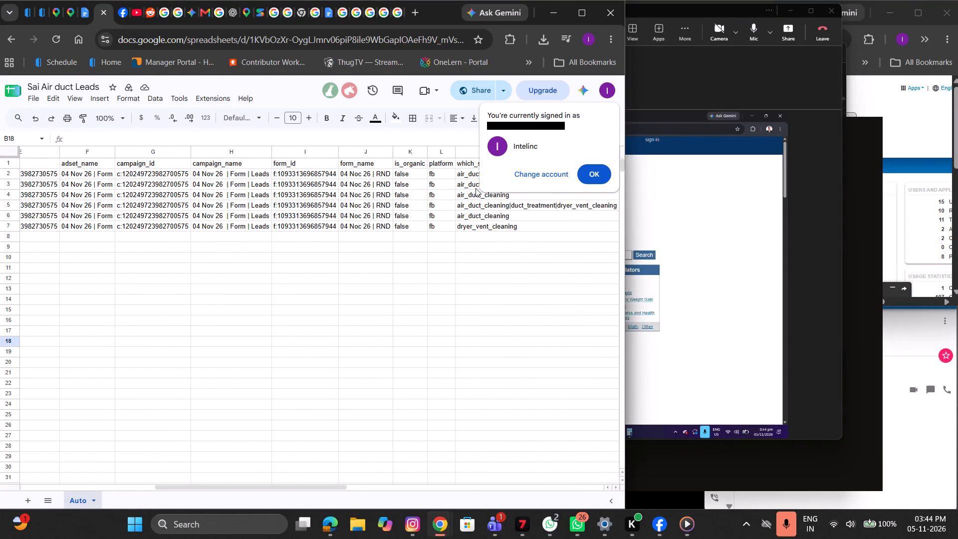
pyautogui.hscroll(2, 225, 286)
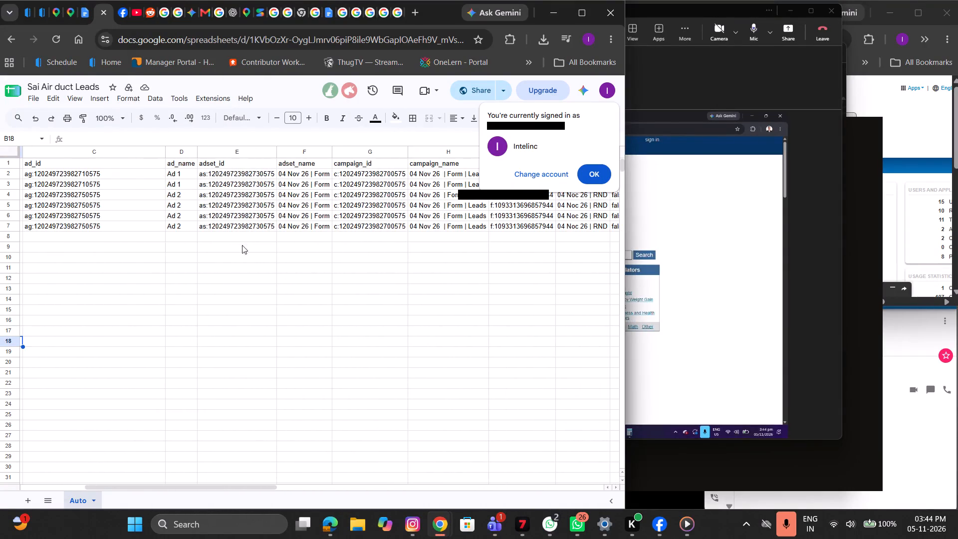
pyautogui.hscroll(-7, 337, 241)
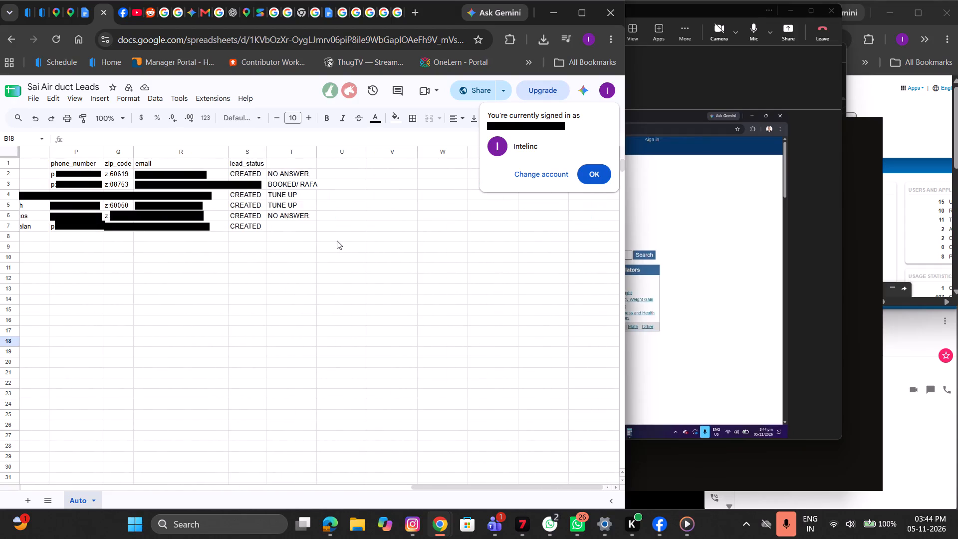
pyautogui.click(101, 226)
pyautogui.doubleClick(97, 226)
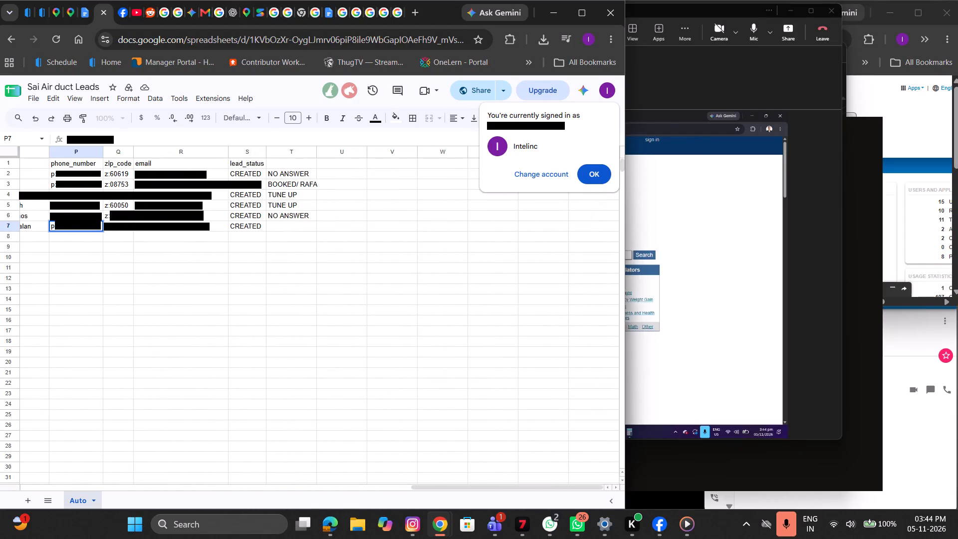
pyautogui.moveTo(57, 226); pyautogui.dragTo(107, 228)
pyautogui.hotkey('ctrl', 'c')
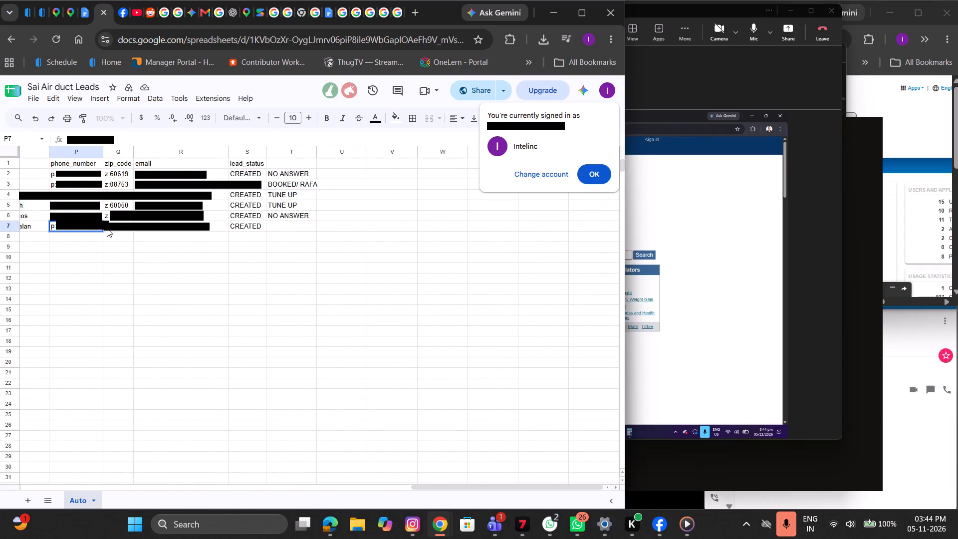
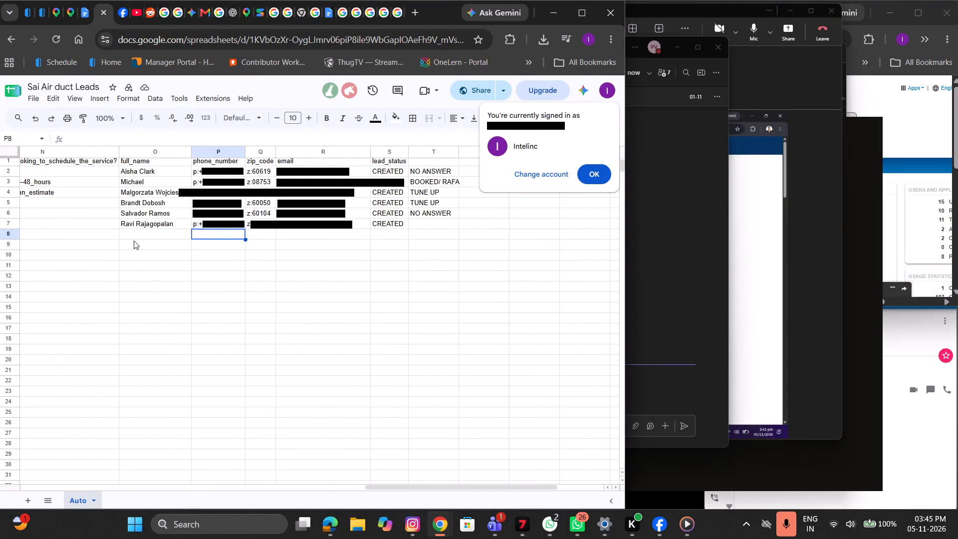
# Copy the phone number from row 7 of the leads sheet again, leaving out its "p:" prefix.
pyautogui.doubleClick(237, 224)
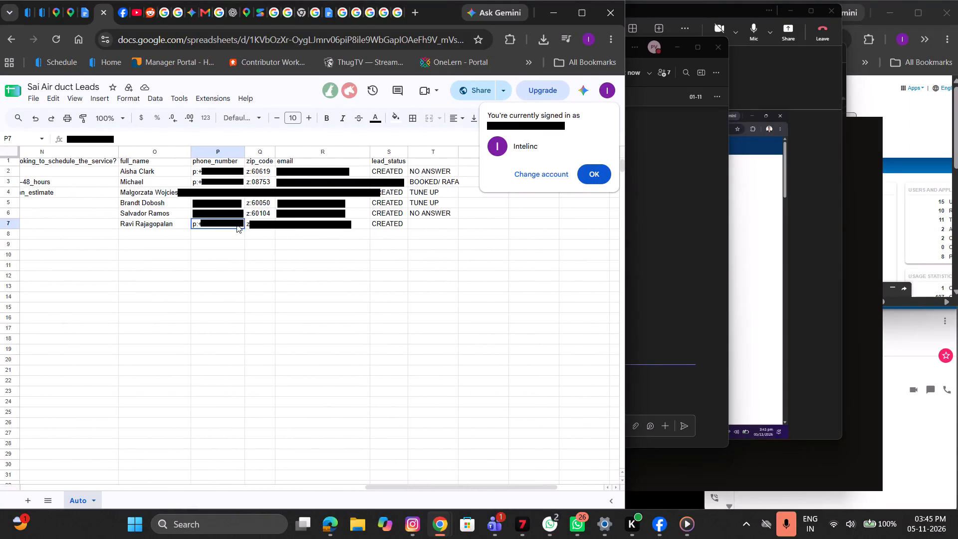
pyautogui.moveTo(201, 222); pyautogui.dragTo(223, 230)
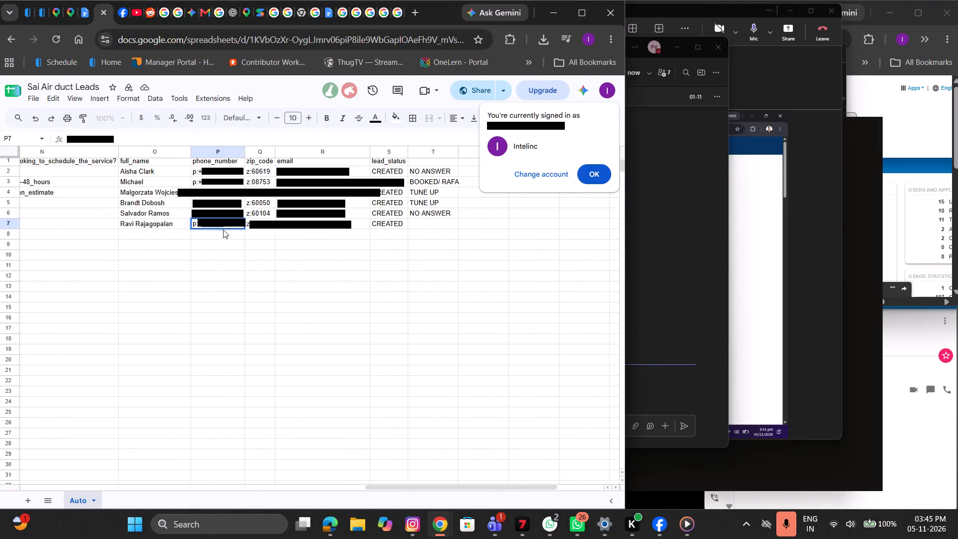
pyautogui.moveTo(223, 230); pyautogui.dragTo(245, 225)
pyautogui.hotkey('ctrl', 'c')
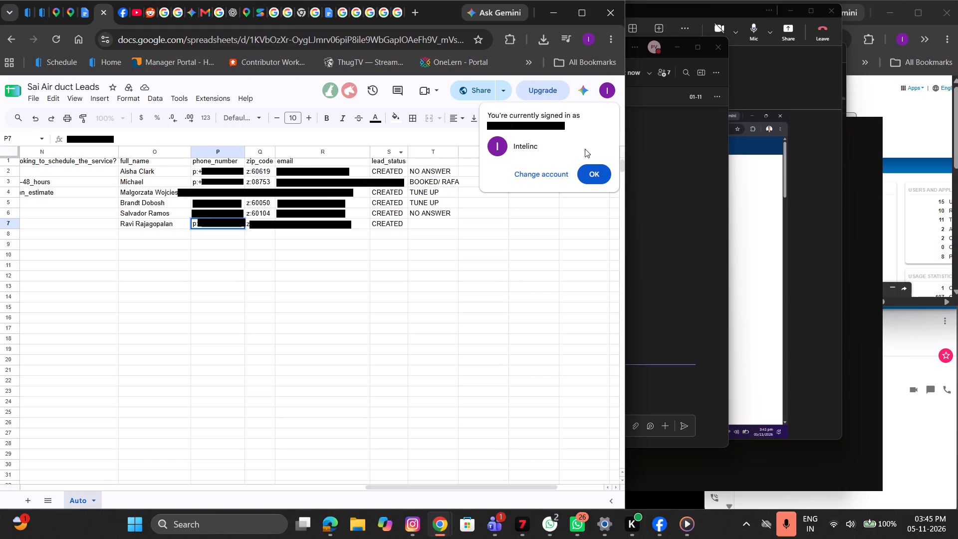
# Switch to the NUSO portal window.
pyautogui.click(906, 114)
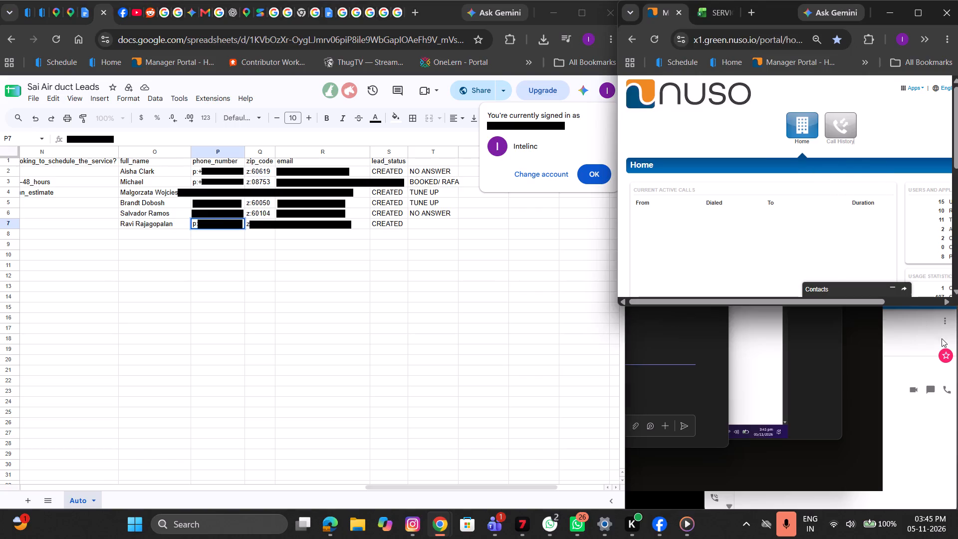
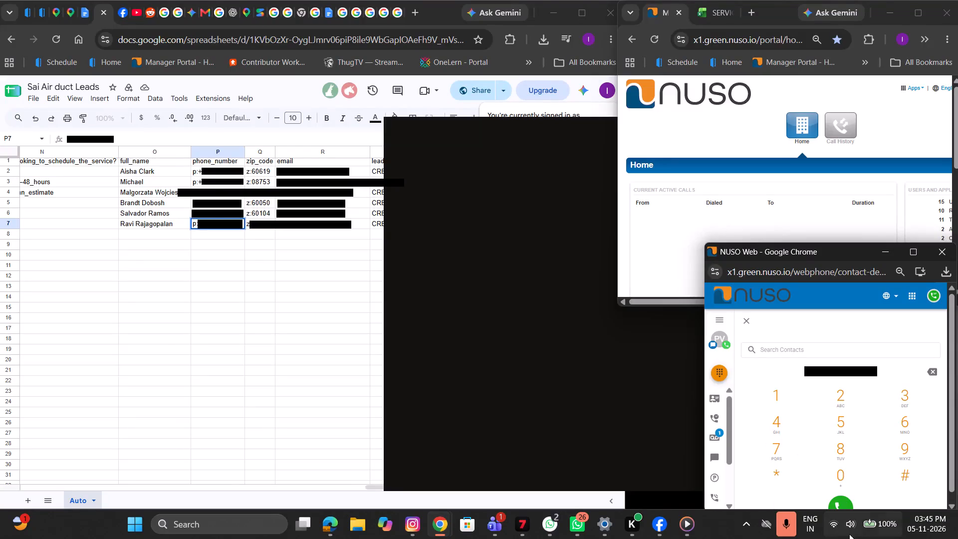
# Place the call to the row 7 lead's phone number entered in the NUSO web phone dialer.
pyautogui.click(839, 506)
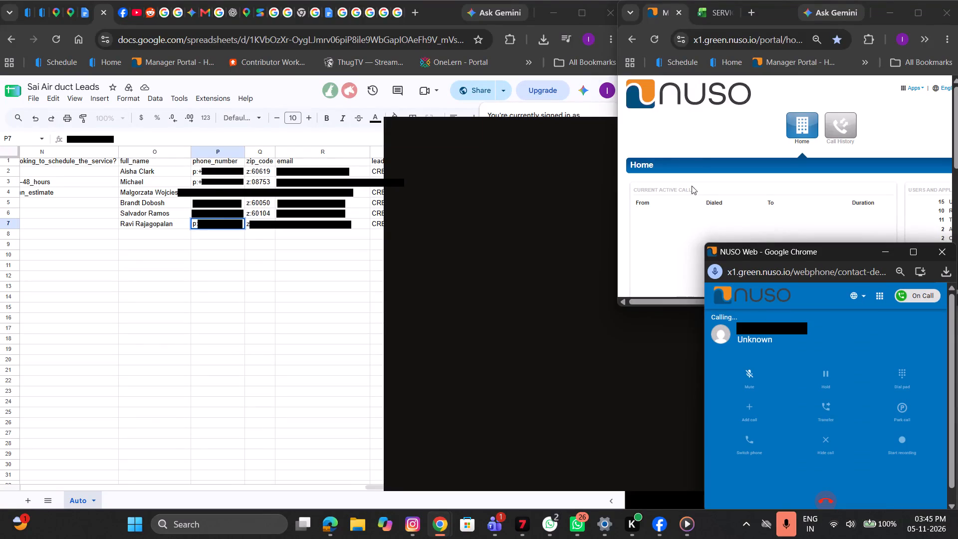
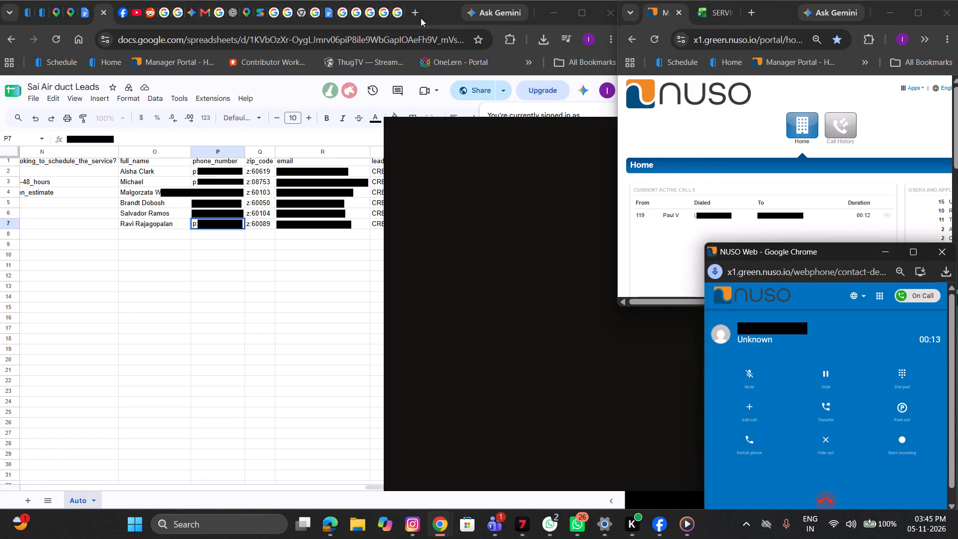
# Open a new browser tab during the call and leave its address bar empty for a new entry.
pyautogui.click(418, 15)
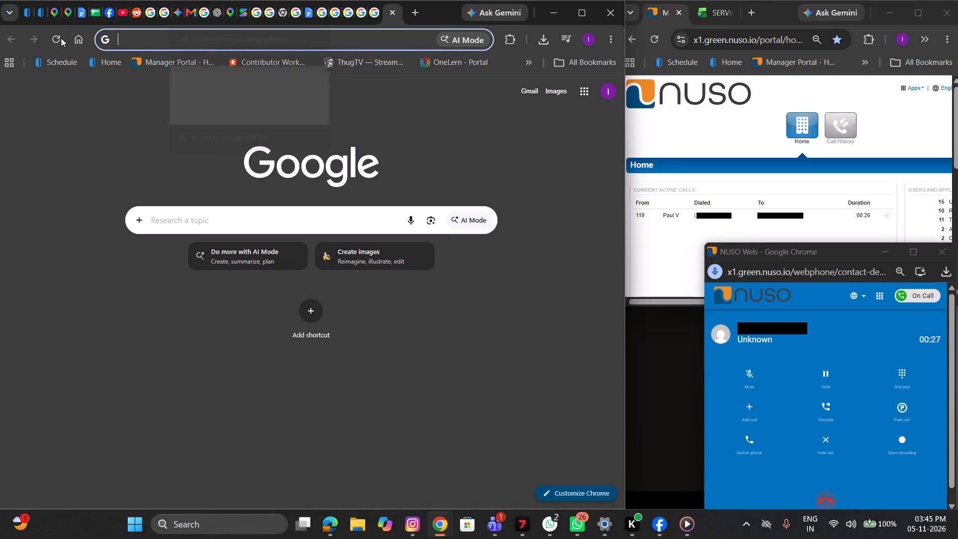
pyautogui.click(269, 41)
pyautogui.press('BackSpace')
pyautogui.press('=')
pyautogui.press('BackSpace')
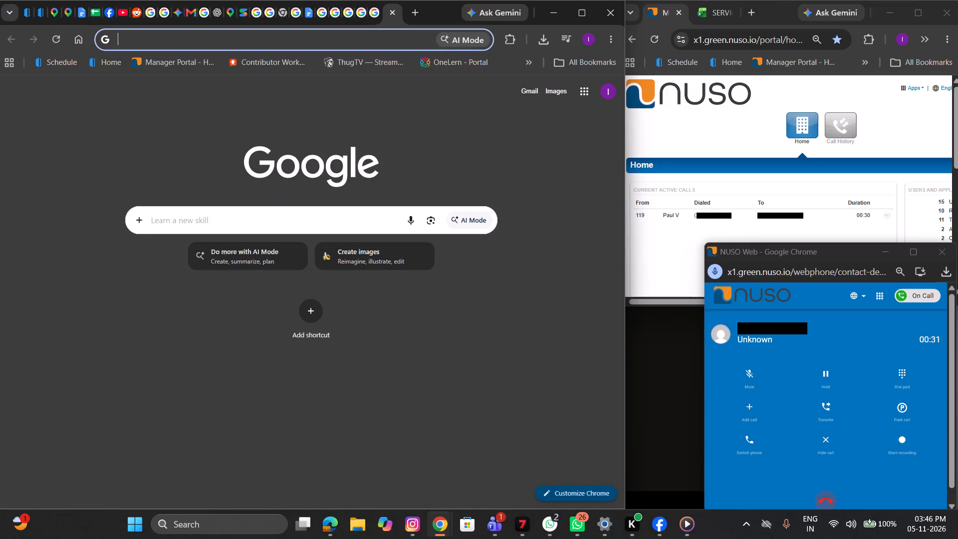
pyautogui.press('BackSpace')
pyautogui.press('BackSpace')
pyautogui.press('BackSpace')
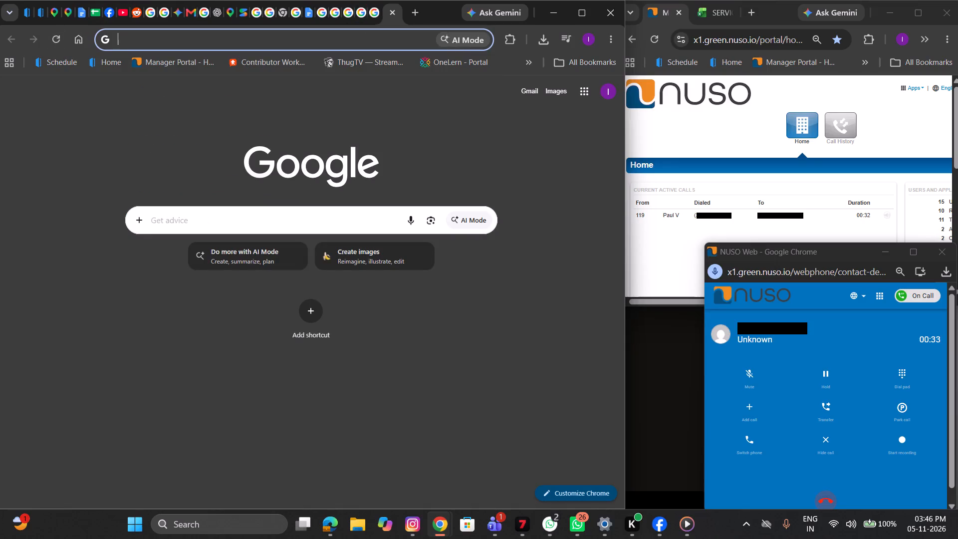
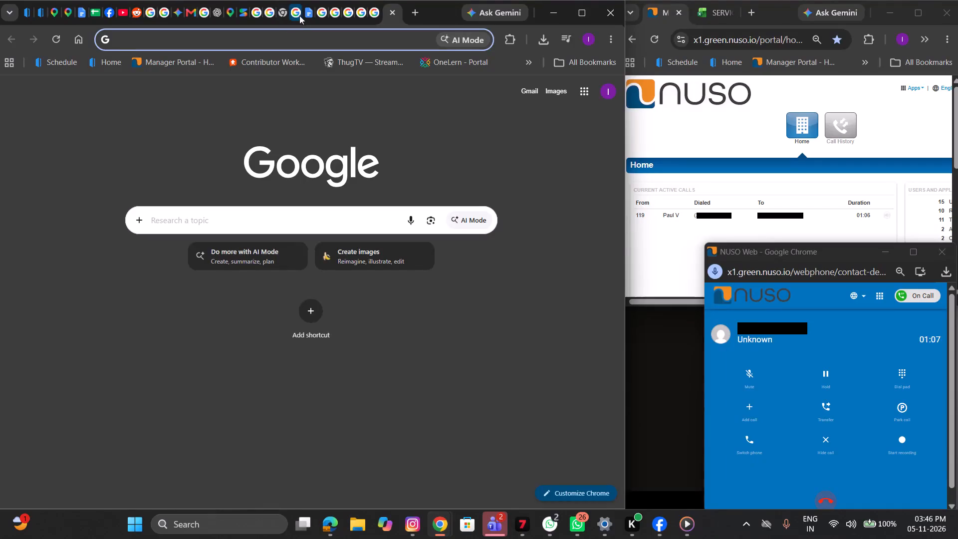
# Consult the SAI Air Product document and find the air duct cleaning price table by square footage and furnace count.
pyautogui.click(304, 13)
pyautogui.scroll(-7, 411, 284)
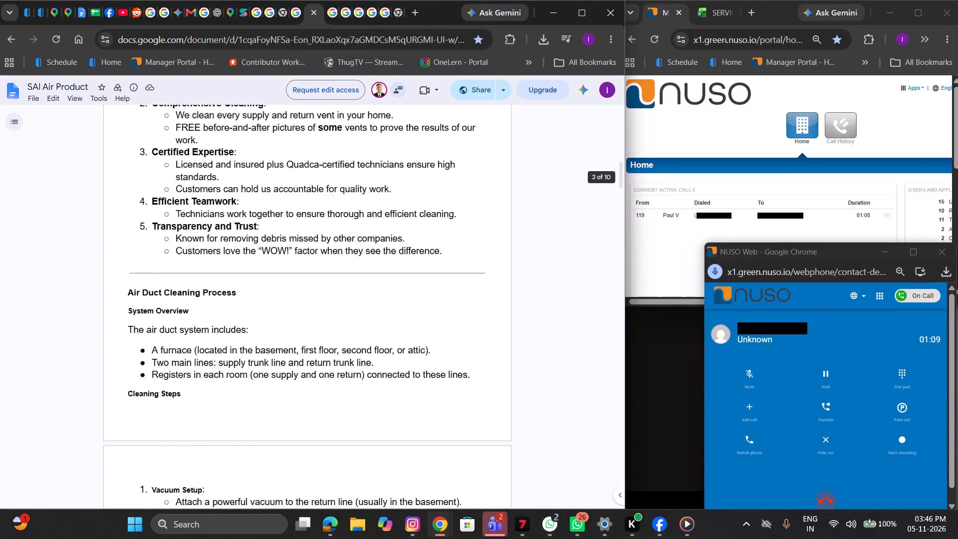
pyautogui.scroll(-4, 411, 284)
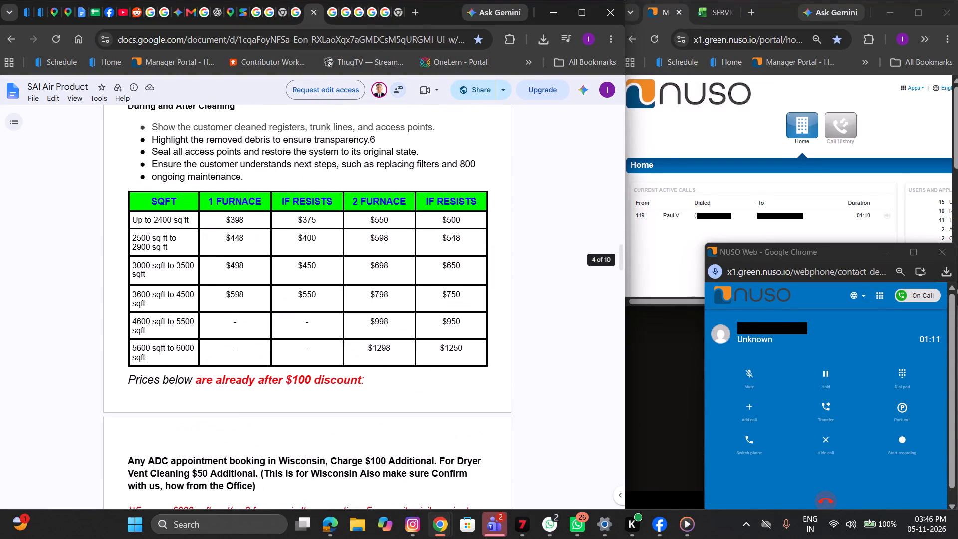
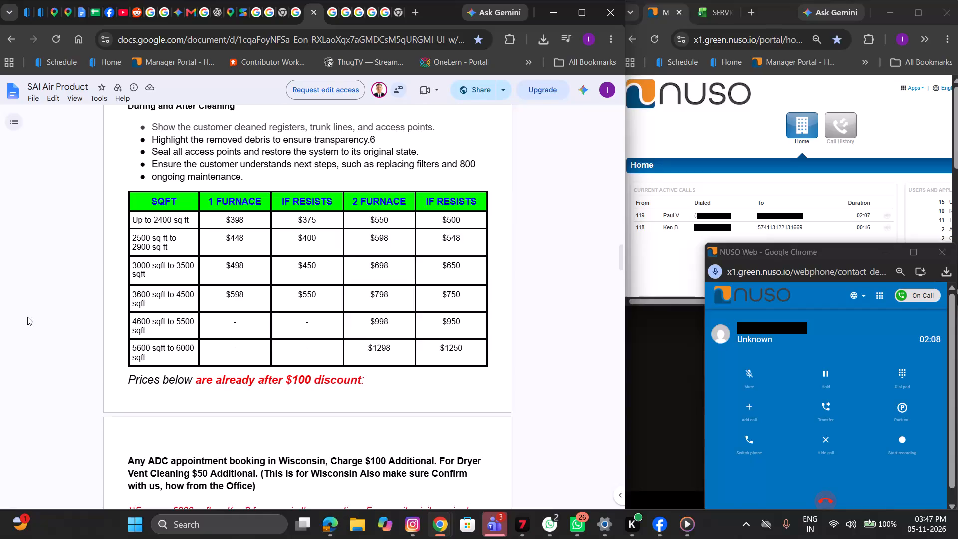
# Review the product document's notes below the duct cleaning price table, through the bundle price and the Dryer Vent Cleaning section.
pyautogui.scroll(-2, 239, 331)
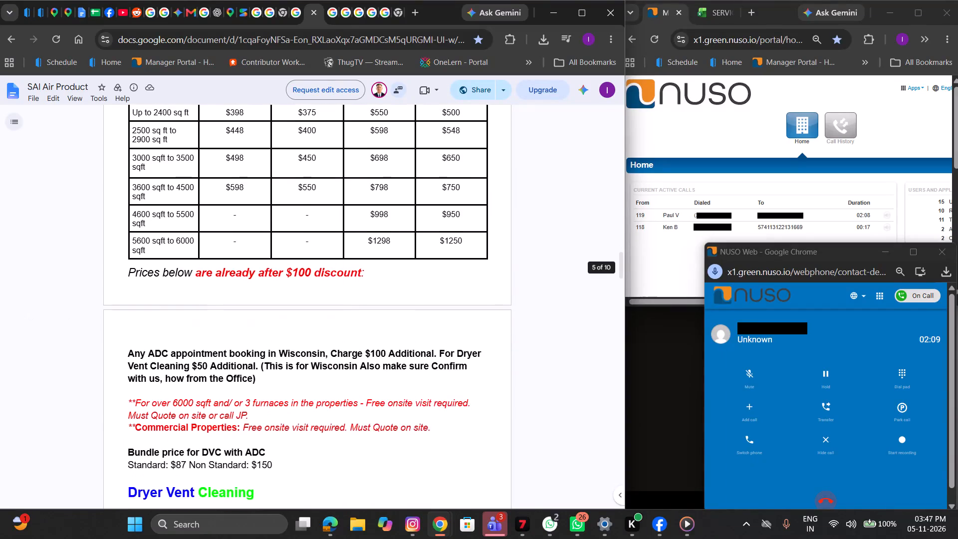
pyautogui.scroll(-5, 239, 331)
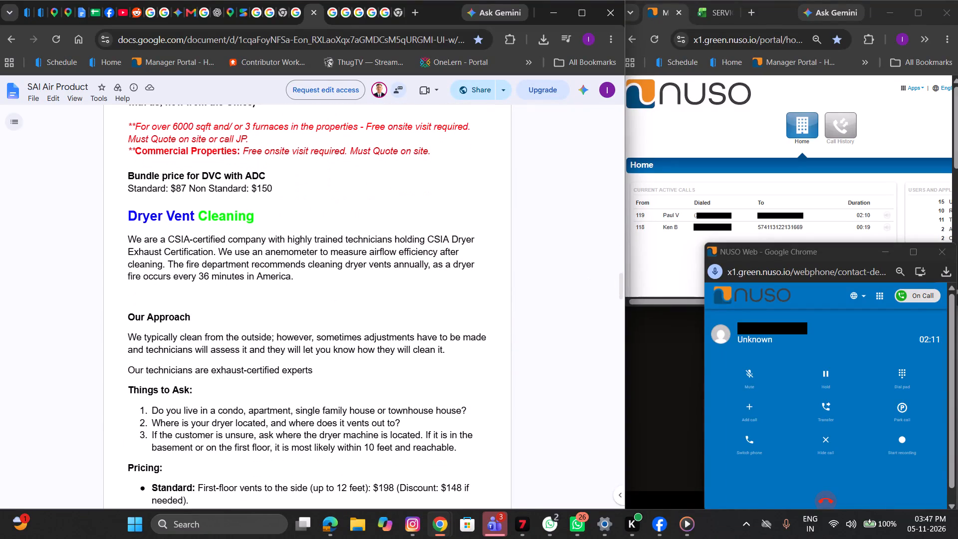
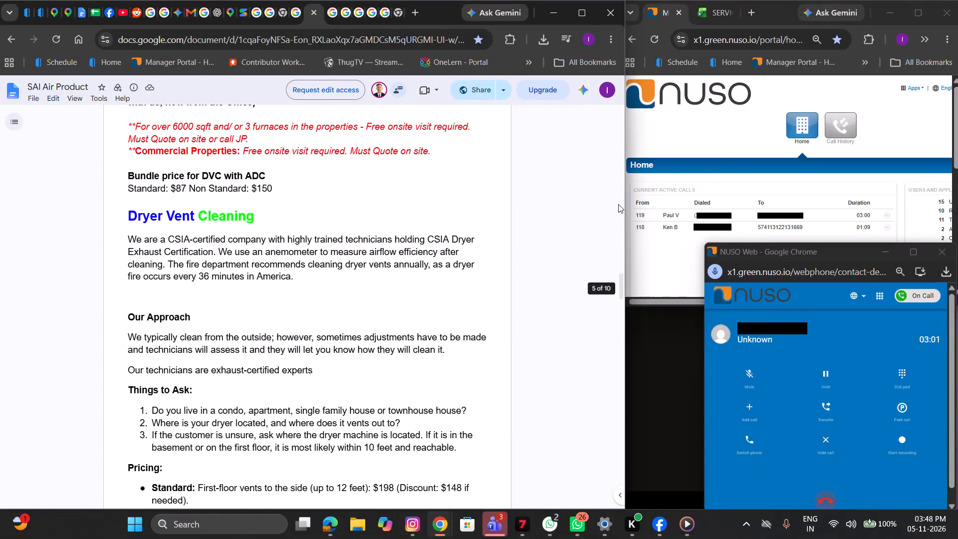
# Review the product document from the Dryer Vent Cleaning pricing and process through the Duct Treatment and Deodorizer and Fireplace/Chimney Cleaning sections.
pyautogui.click(759, 138)
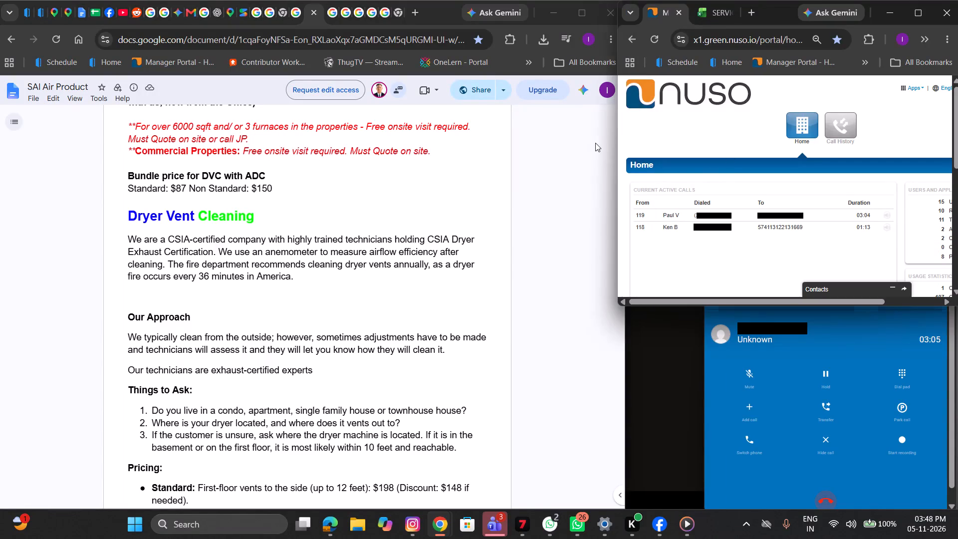
pyautogui.click(595, 143)
pyautogui.scroll(-5, 288, 328)
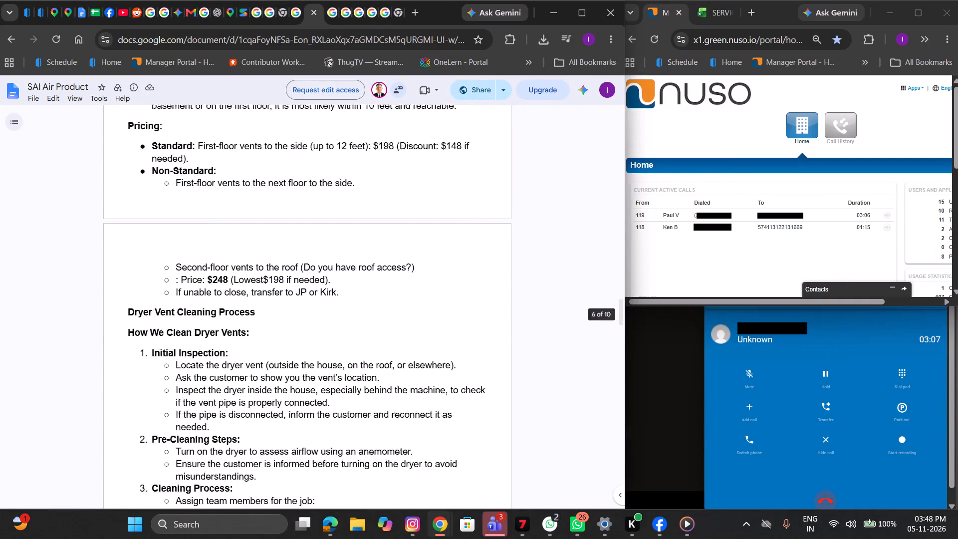
pyautogui.scroll(-4, 288, 328)
pyautogui.scroll(2, 288, 328)
pyautogui.hscroll(1, 288, 328)
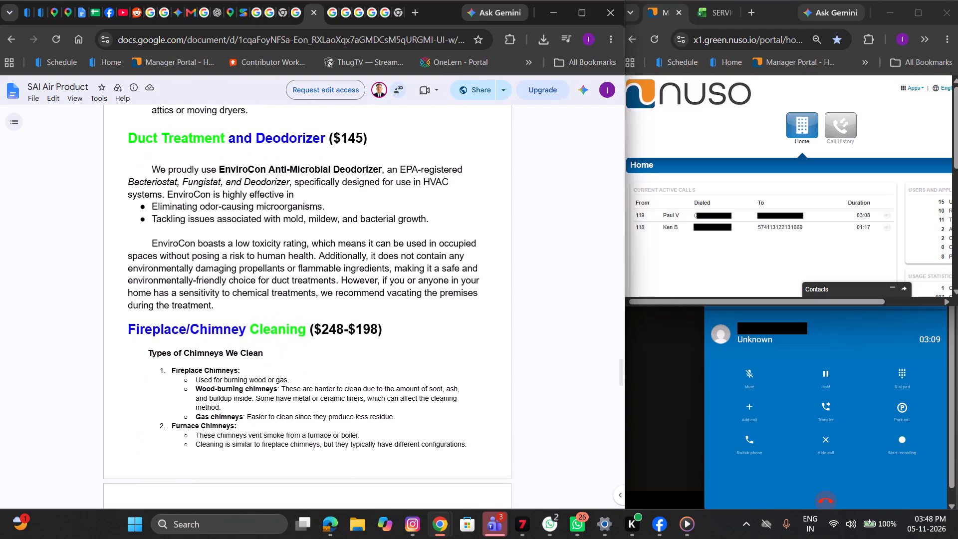
pyautogui.hscroll(1, 288, 328)
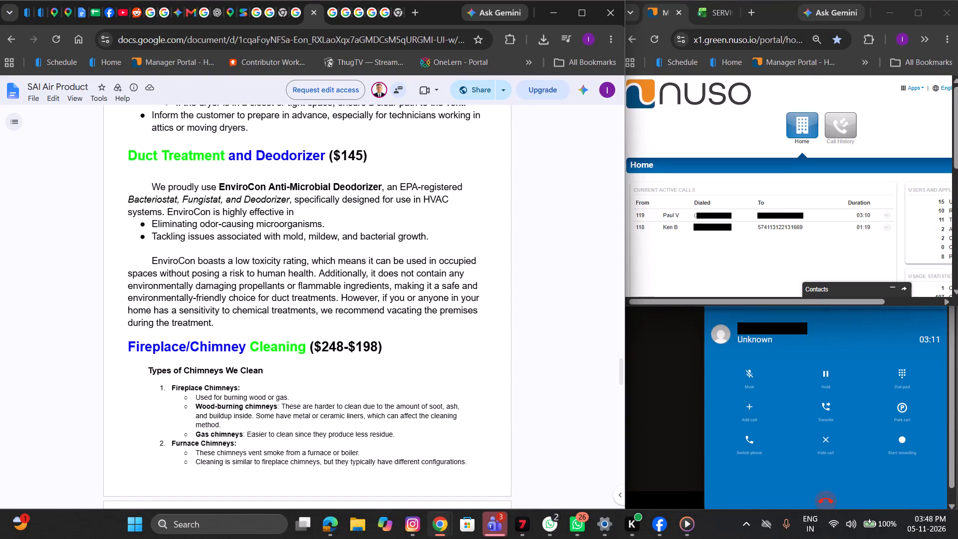
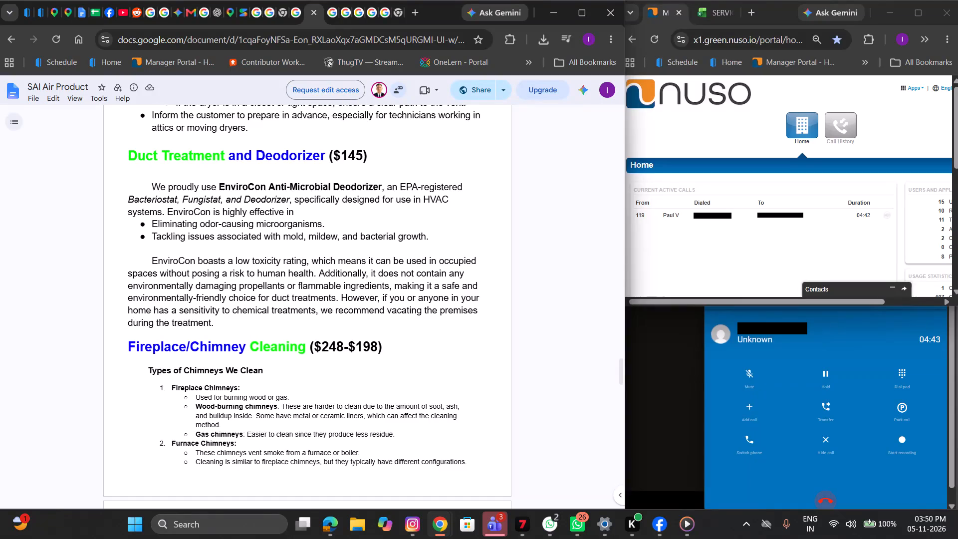
# Look back at the duct cleaning price table by square footage and number of furnaces in the product document.
pyautogui.scroll(4, 336, 218)
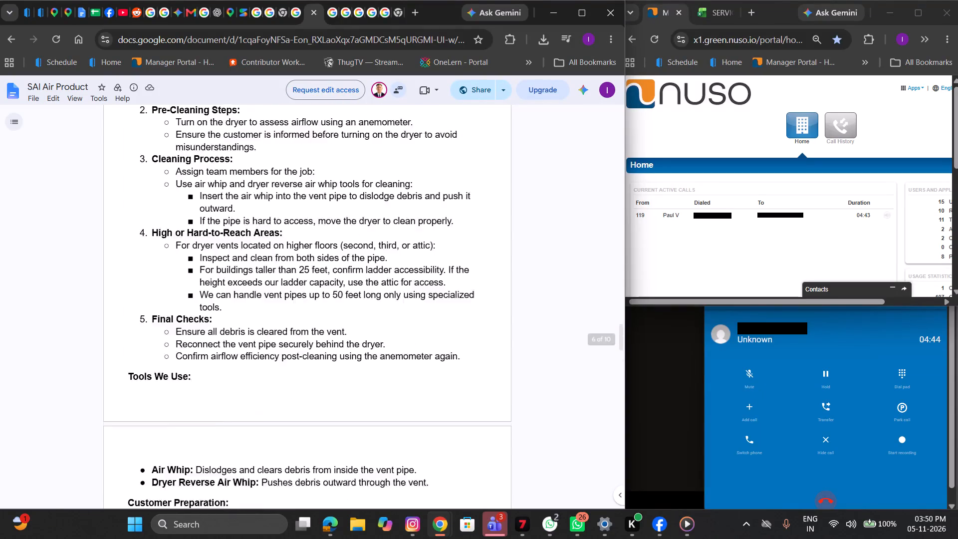
pyautogui.scroll(7, 336, 218)
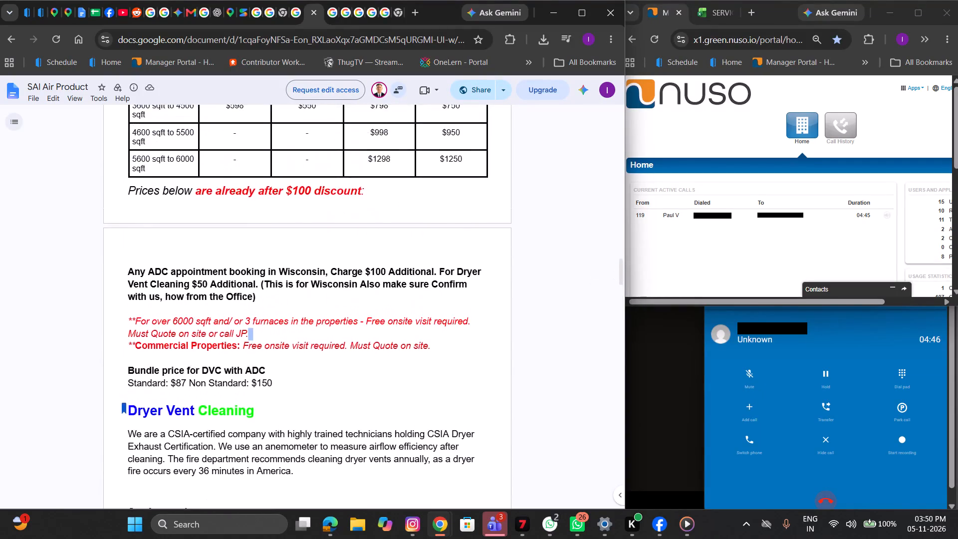
pyautogui.scroll(1, 336, 218)
pyautogui.hscroll(1, 336, 218)
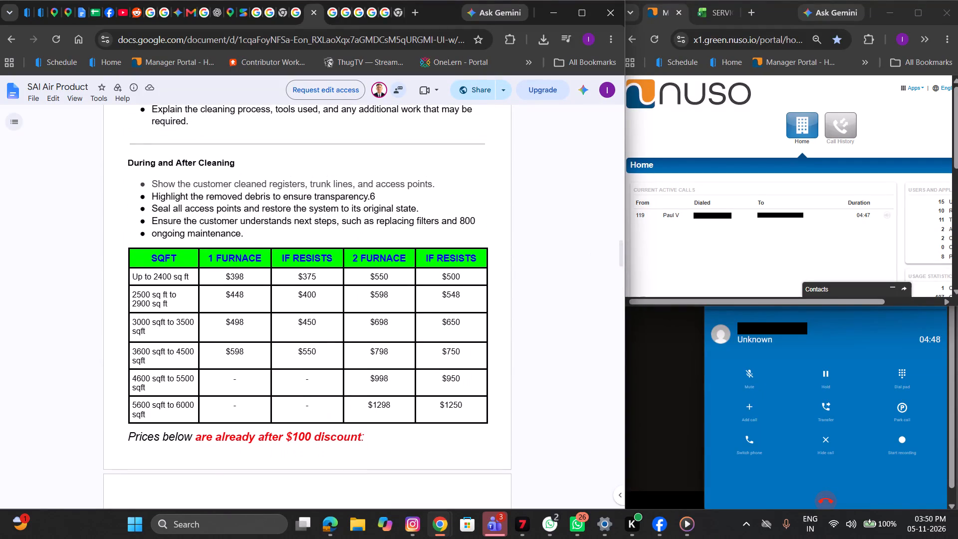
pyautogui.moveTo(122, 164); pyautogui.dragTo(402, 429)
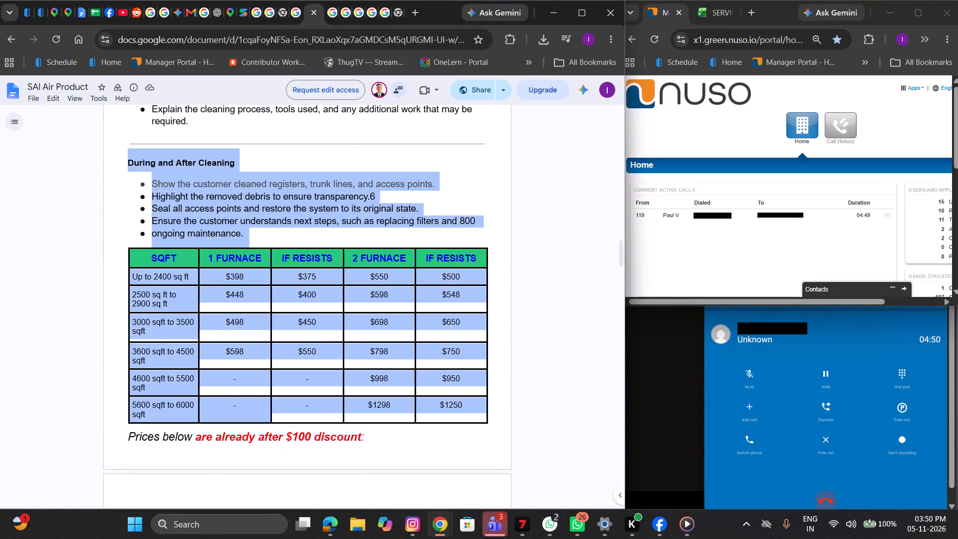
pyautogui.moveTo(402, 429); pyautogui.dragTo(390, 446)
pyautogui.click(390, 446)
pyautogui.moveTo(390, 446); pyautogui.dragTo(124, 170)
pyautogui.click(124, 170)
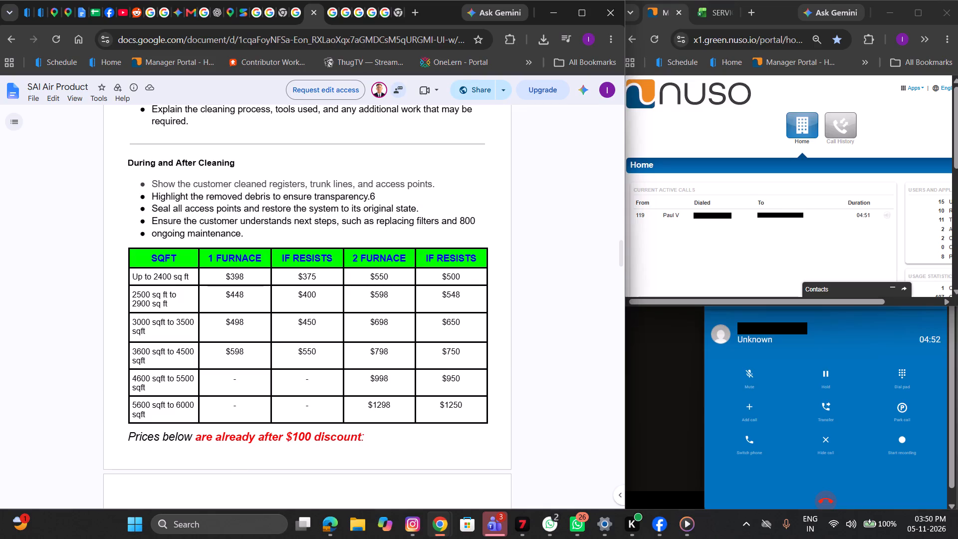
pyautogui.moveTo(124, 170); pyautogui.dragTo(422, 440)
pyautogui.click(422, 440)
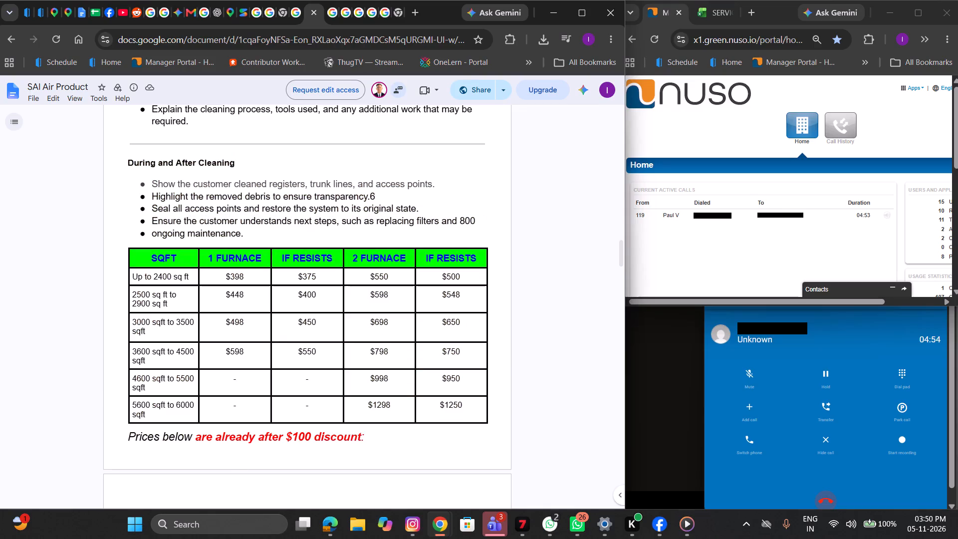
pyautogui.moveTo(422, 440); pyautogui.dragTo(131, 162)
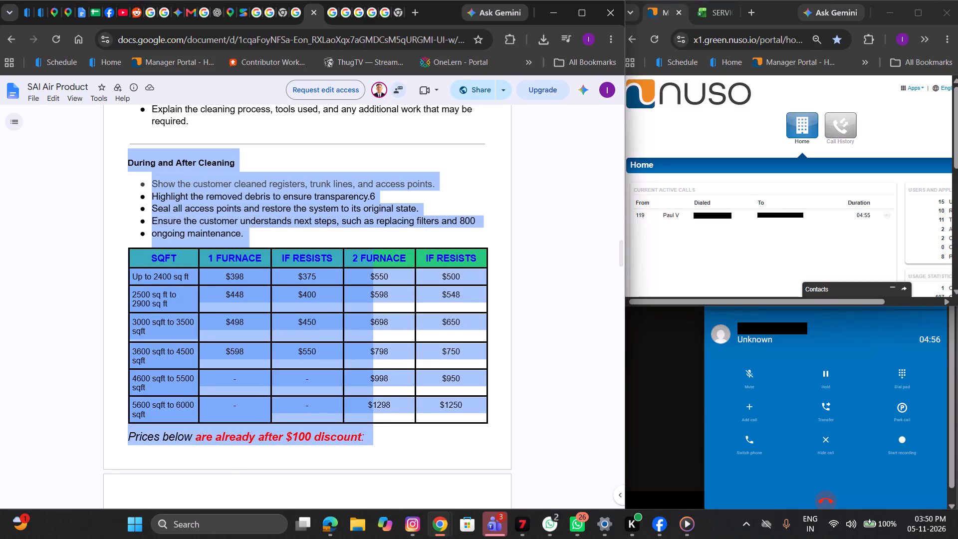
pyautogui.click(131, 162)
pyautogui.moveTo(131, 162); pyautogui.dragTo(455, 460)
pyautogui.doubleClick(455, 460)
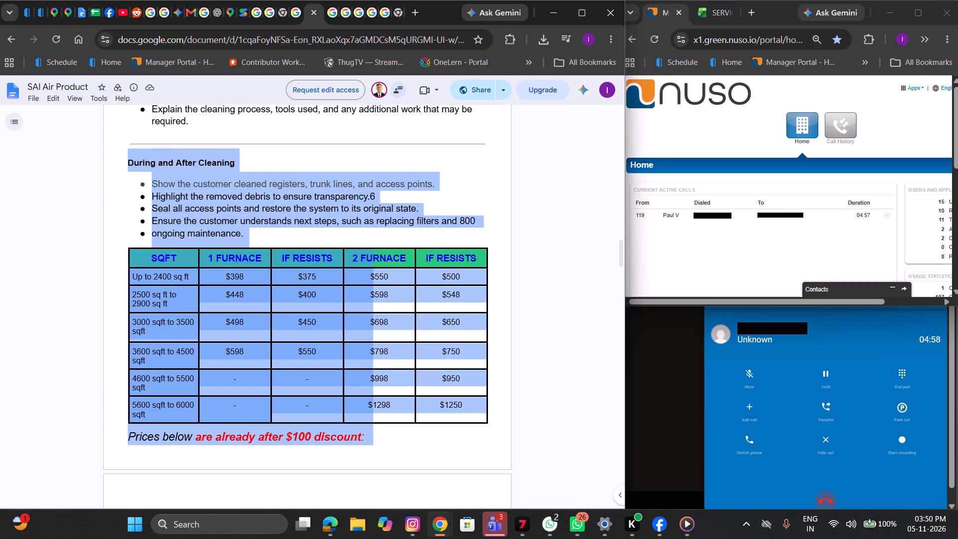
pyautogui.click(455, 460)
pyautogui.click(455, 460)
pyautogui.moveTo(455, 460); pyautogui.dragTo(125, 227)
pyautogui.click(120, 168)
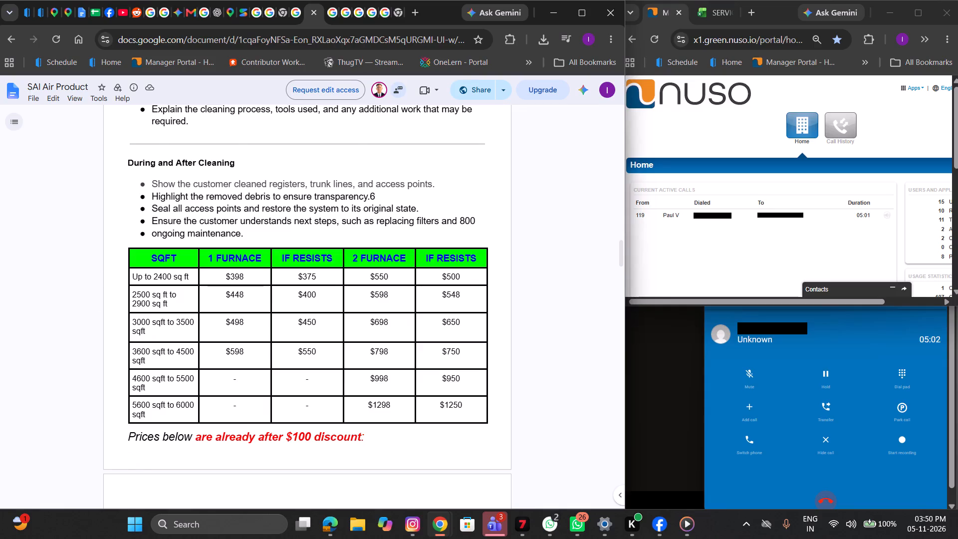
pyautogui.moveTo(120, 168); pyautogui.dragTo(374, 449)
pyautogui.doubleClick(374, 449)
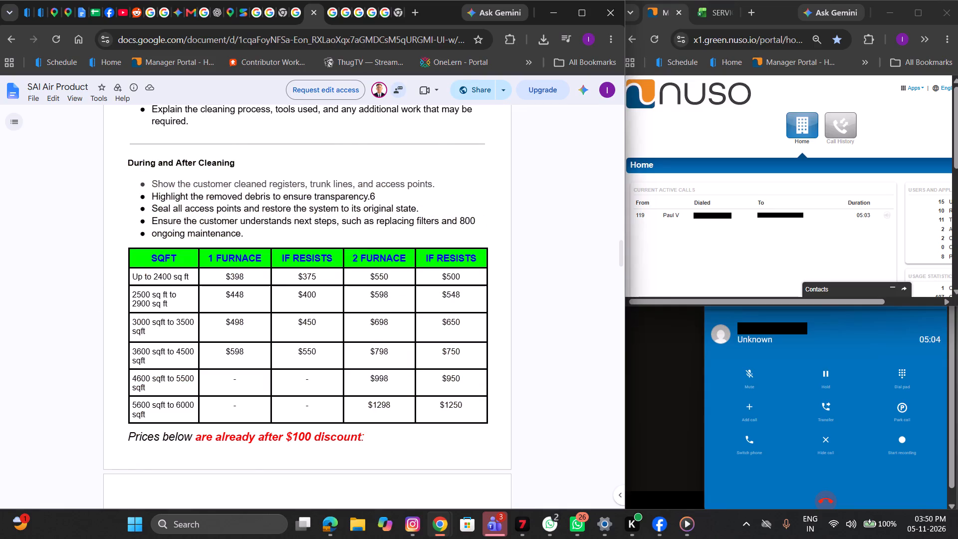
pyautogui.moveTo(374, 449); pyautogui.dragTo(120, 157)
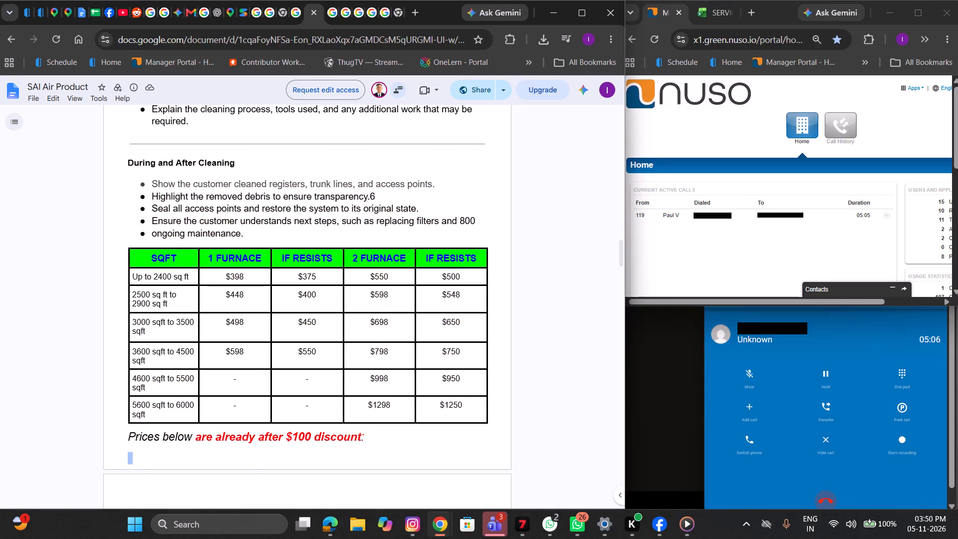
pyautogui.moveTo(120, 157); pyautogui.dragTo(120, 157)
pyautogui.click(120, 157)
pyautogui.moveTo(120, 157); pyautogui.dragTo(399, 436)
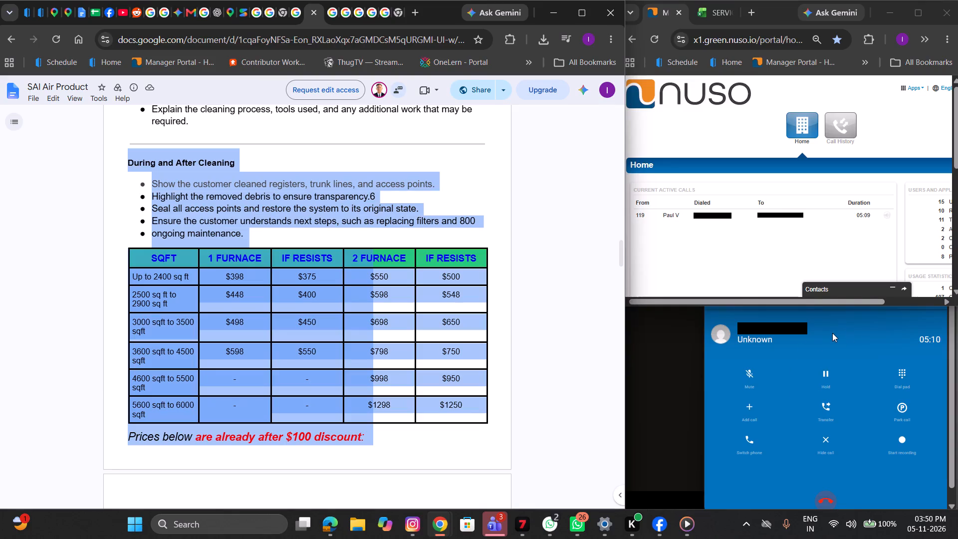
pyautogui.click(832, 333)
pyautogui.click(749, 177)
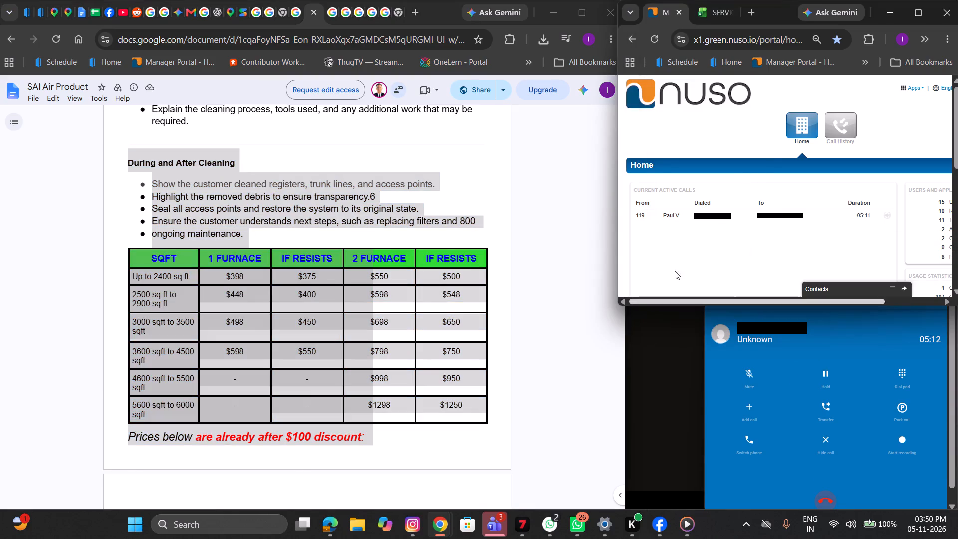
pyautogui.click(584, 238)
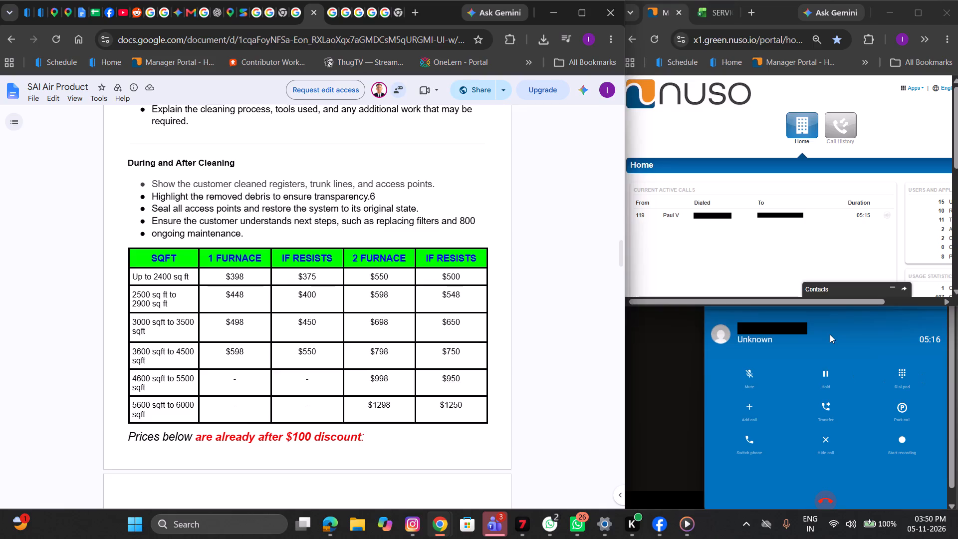
# End the active call in the NUSO web phone.
pyautogui.click(830, 506)
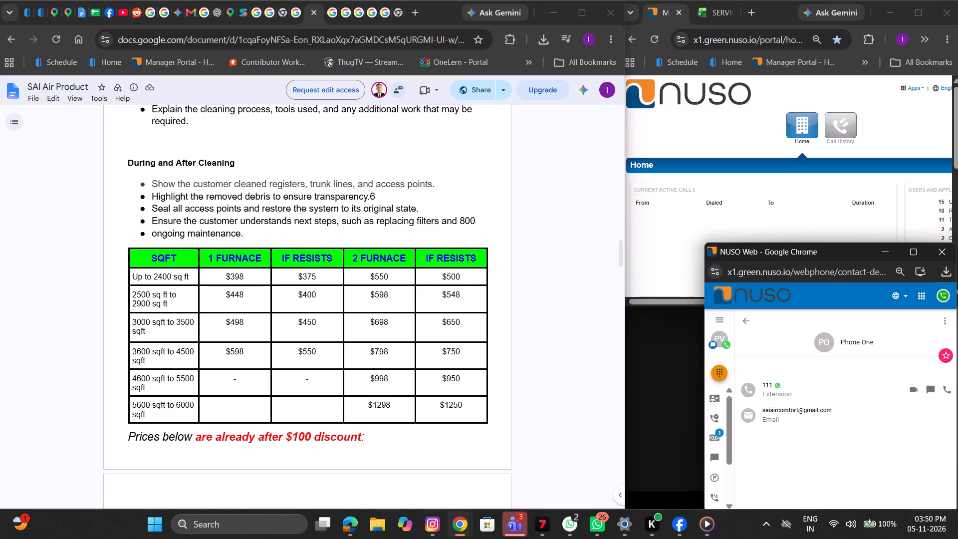
# Switch to the Sai Air duct Leads sheet, check the row 6 and row 7 lead entries, and reload the sheet.
pyautogui.click(98, 15)
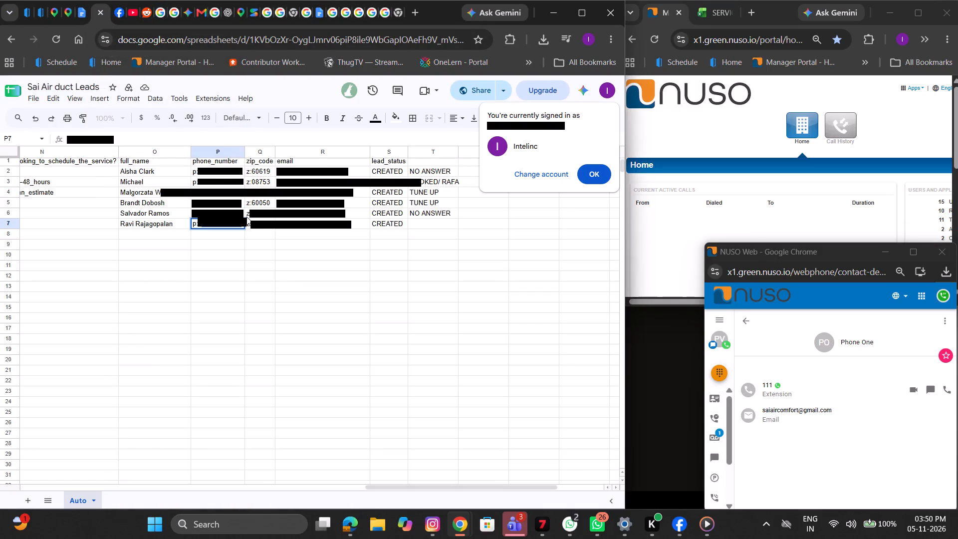
pyautogui.click(391, 234)
pyautogui.click(425, 222)
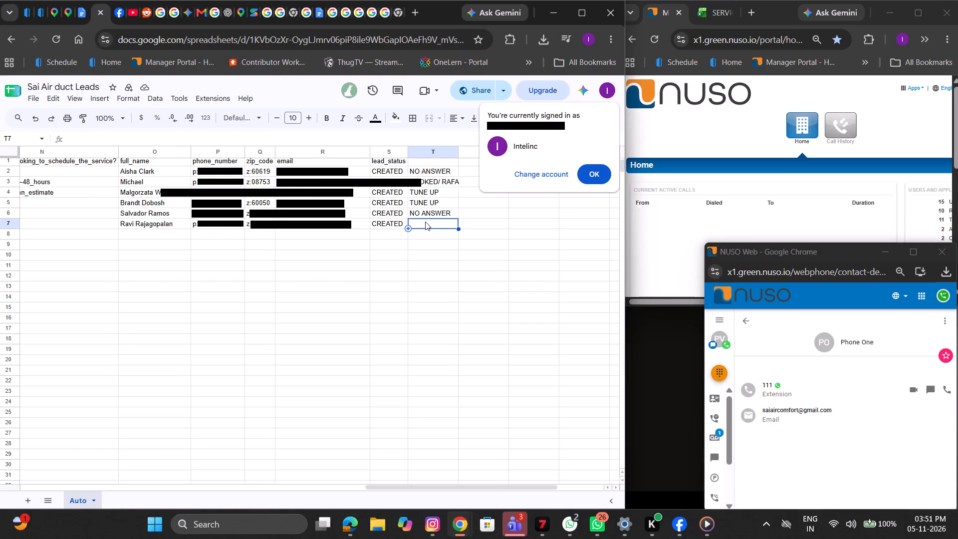
pyautogui.scroll(1, 425, 222)
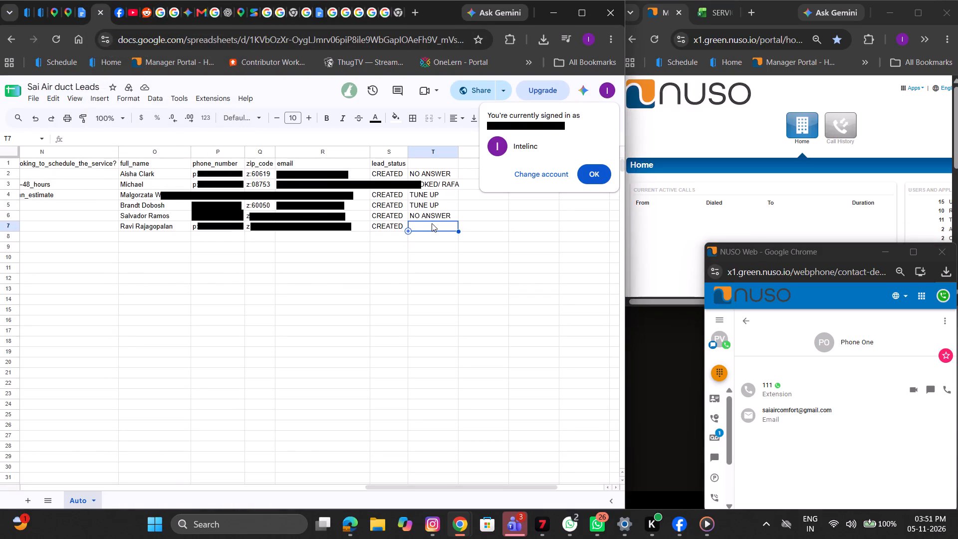
pyautogui.hscroll(1, 304, 226)
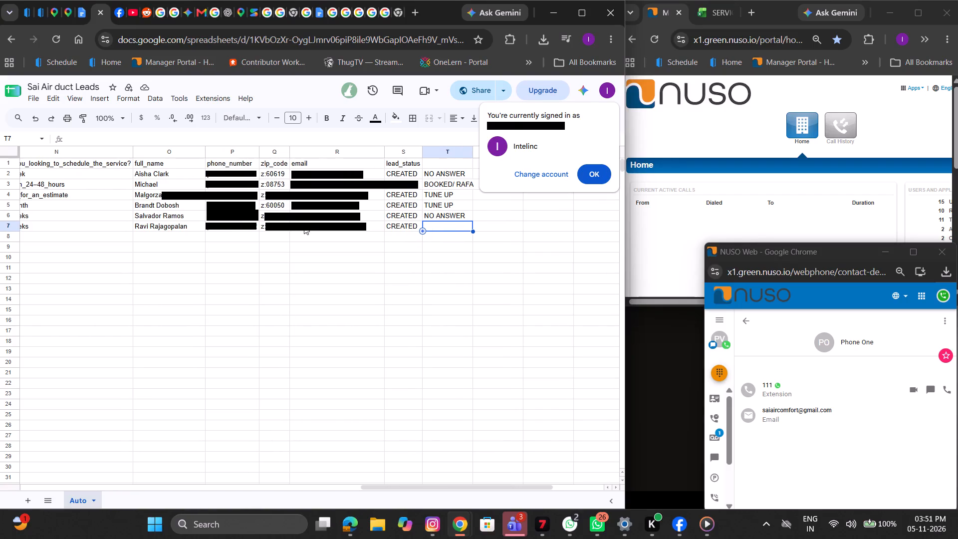
pyautogui.click(238, 215)
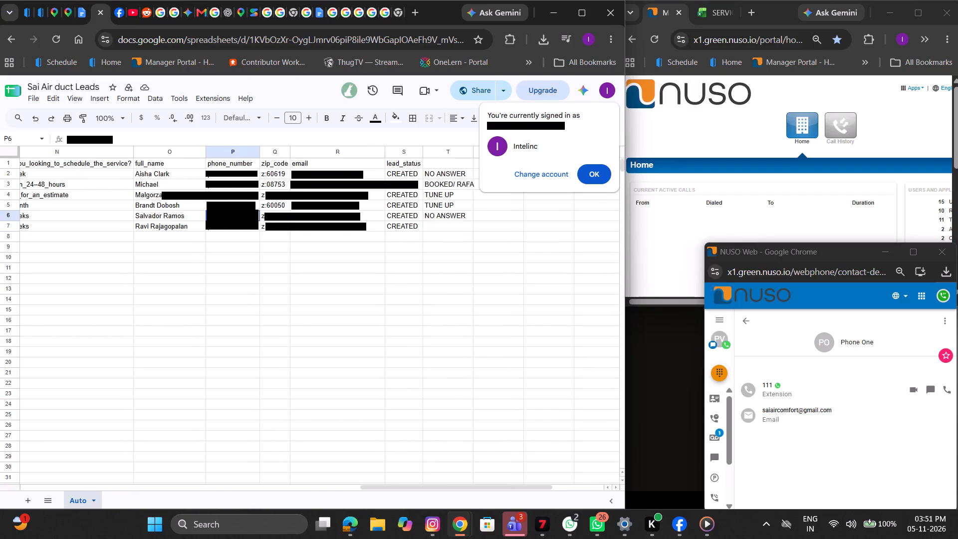
pyautogui.click(217, 216)
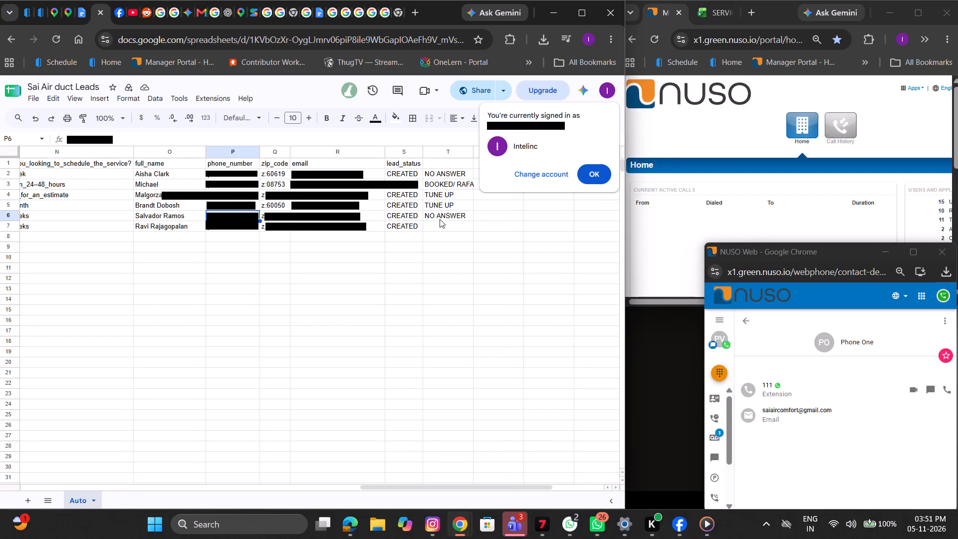
pyautogui.click(440, 219)
pyautogui.click(57, 38)
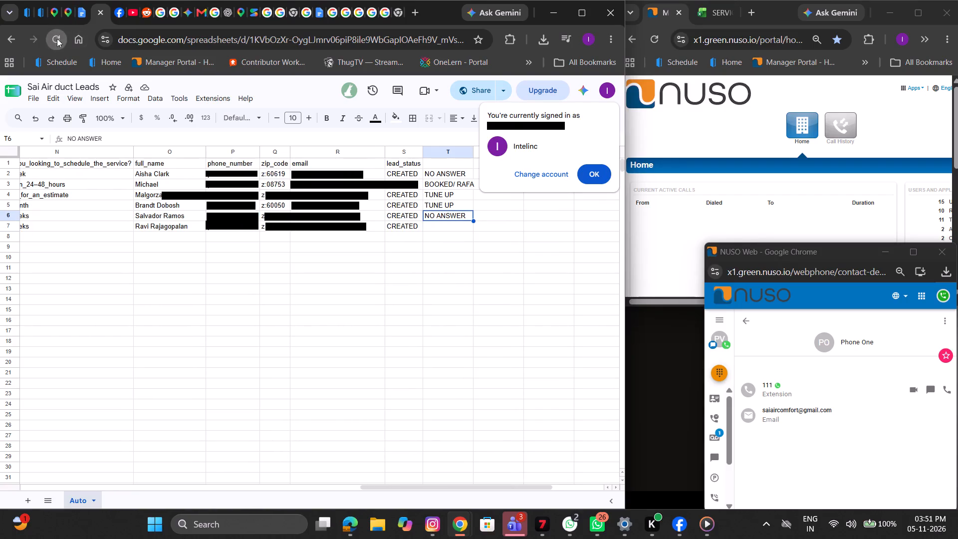
# Enter "Callback" as the call outcome in column T for the row 7 lead.
pyautogui.hscroll(-6, 475, 212)
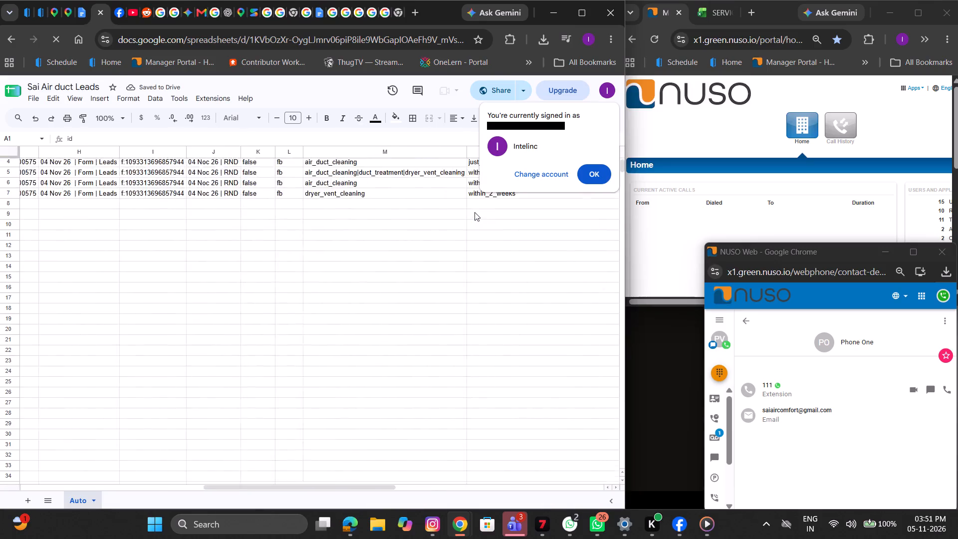
pyautogui.hscroll(-4, 475, 212)
pyautogui.scroll(1, 475, 212)
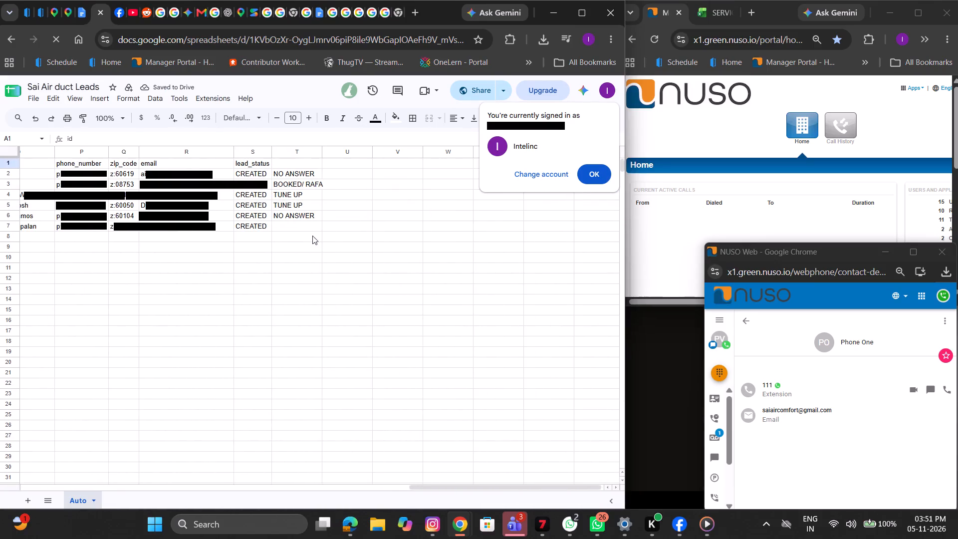
pyautogui.click(307, 224)
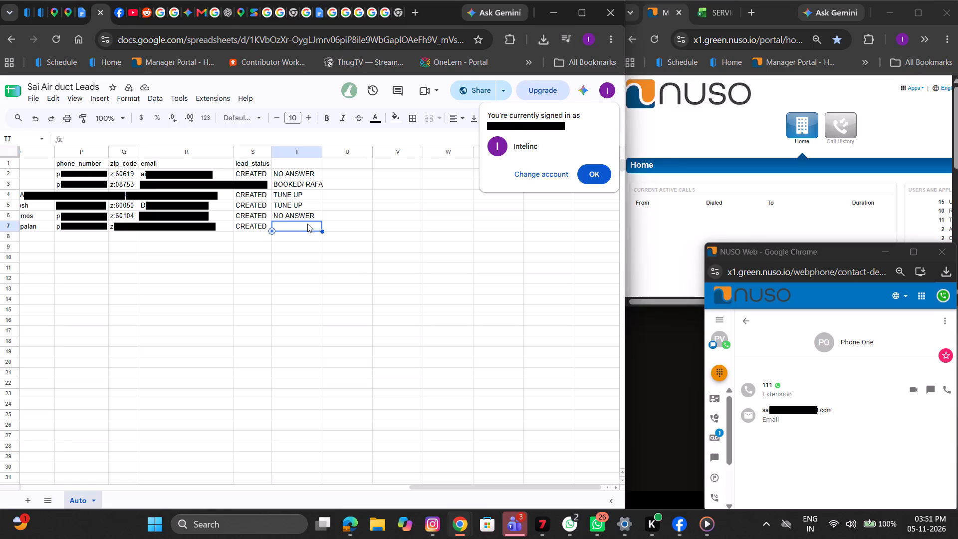
pyautogui.hotkey('shift', 'c')
pyautogui.write('allback')
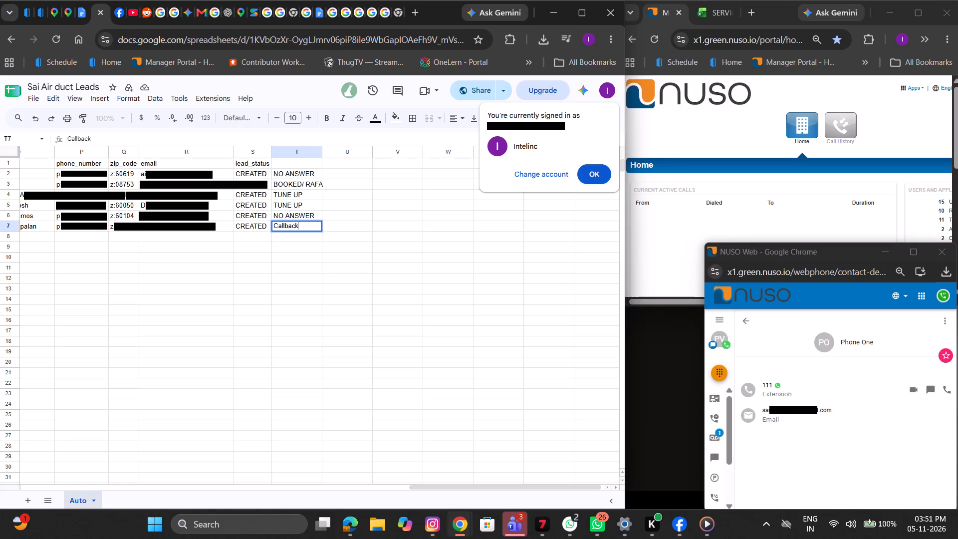
pyautogui.click(337, 293)
# Reload the leads sheet and dismiss the signed-in account notice.
pyautogui.hscroll(1, 337, 293)
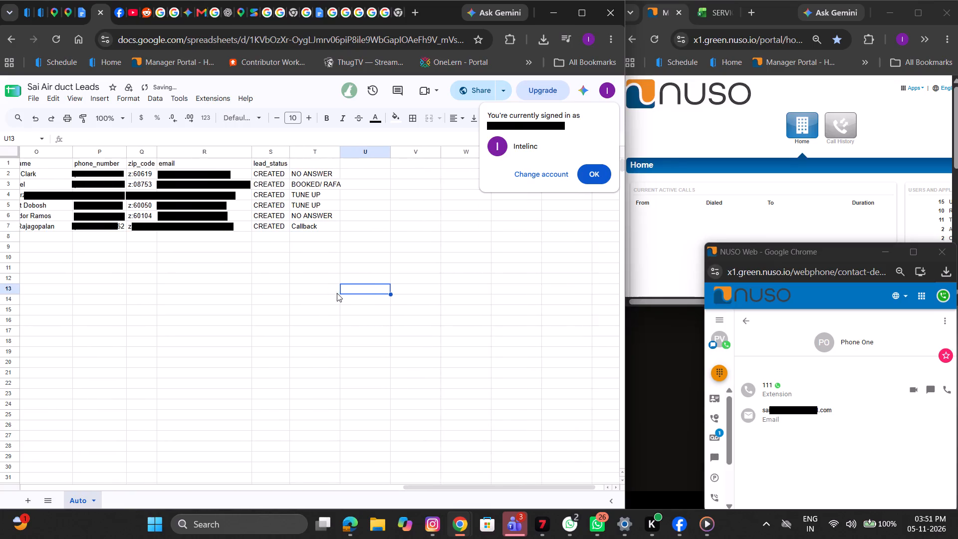
pyautogui.hscroll(1, 337, 293)
pyautogui.click(61, 40)
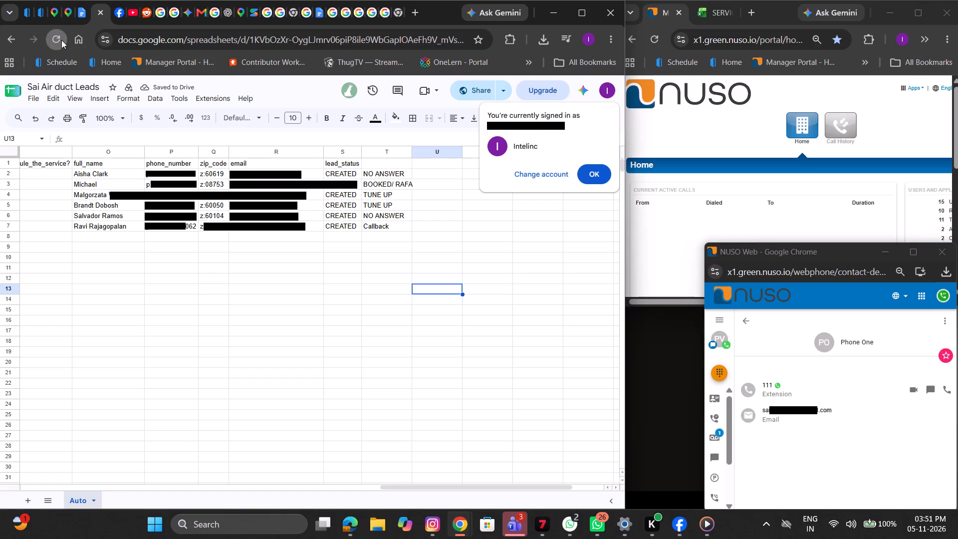
pyautogui.hscroll(-9, 193, 215)
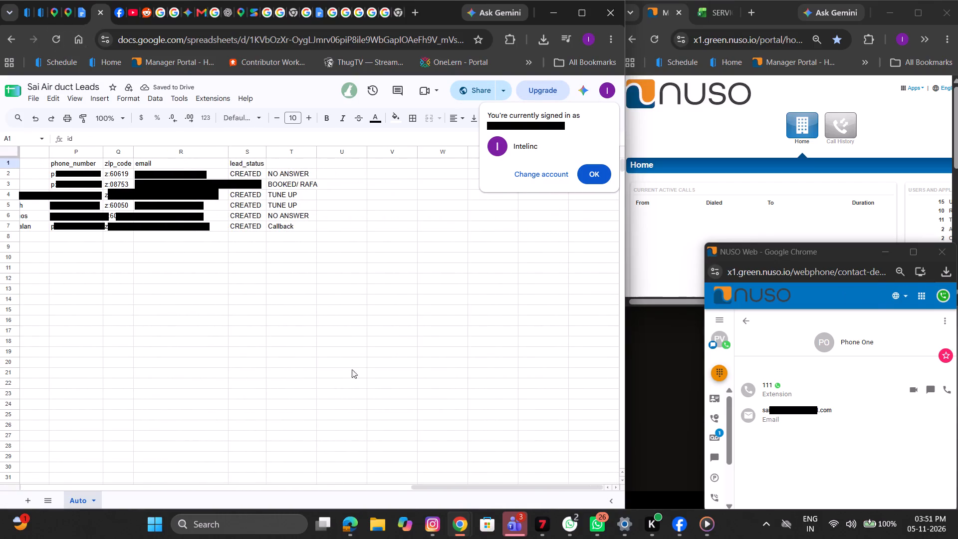
pyautogui.click(599, 179)
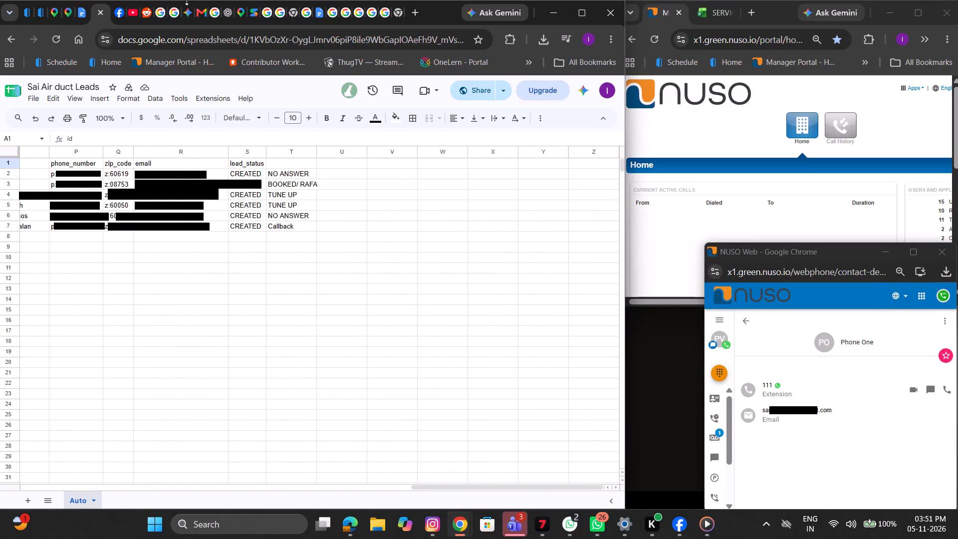
# Open the NUSO portal's call history and copy the dialed number from extension 119's call at 15:45 today.
pyautogui.click(825, 129)
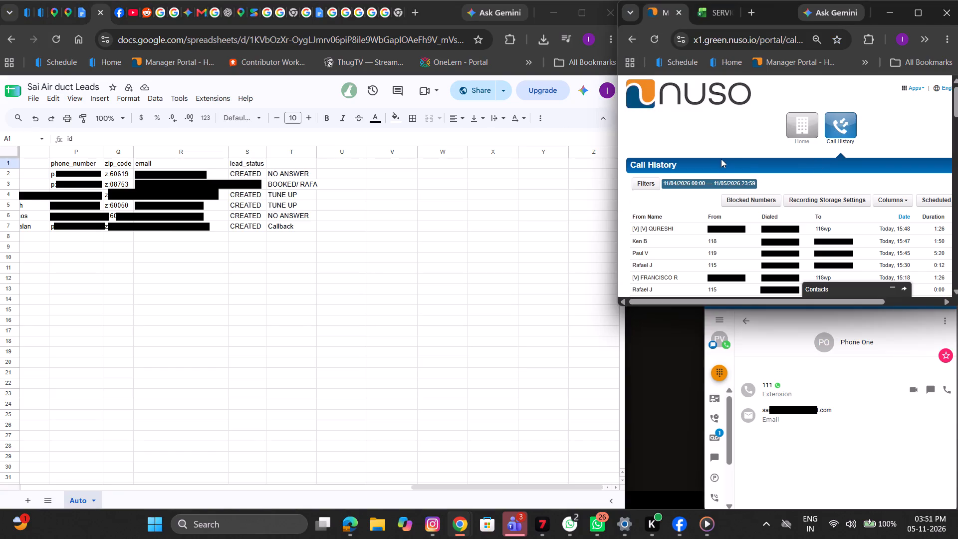
pyautogui.scroll(-1, 751, 231)
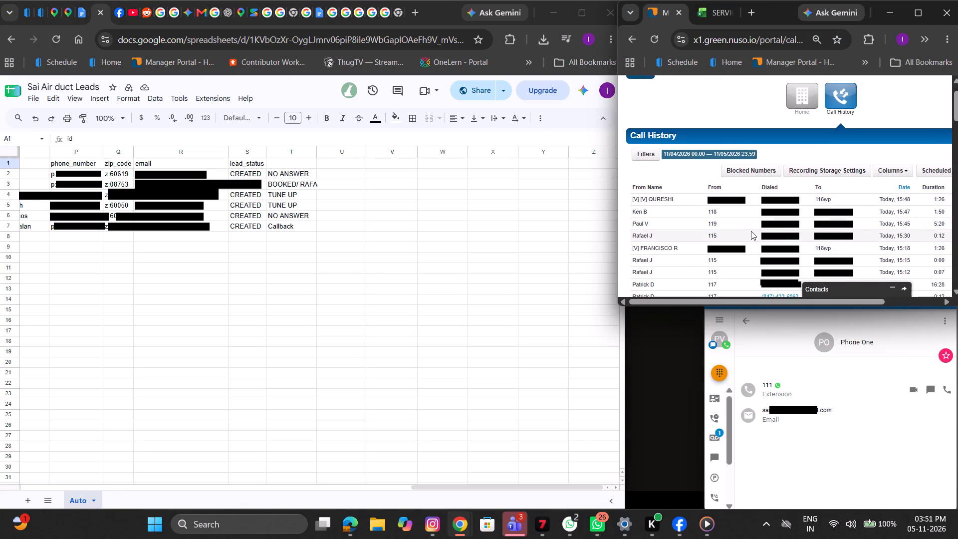
pyautogui.scroll(-1, 751, 231)
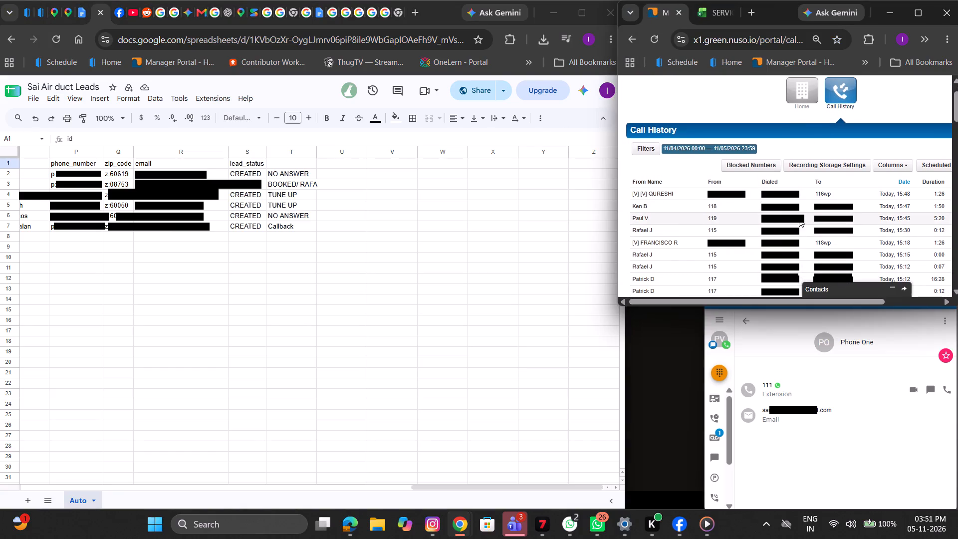
pyautogui.moveTo(803, 216); pyautogui.dragTo(735, 218)
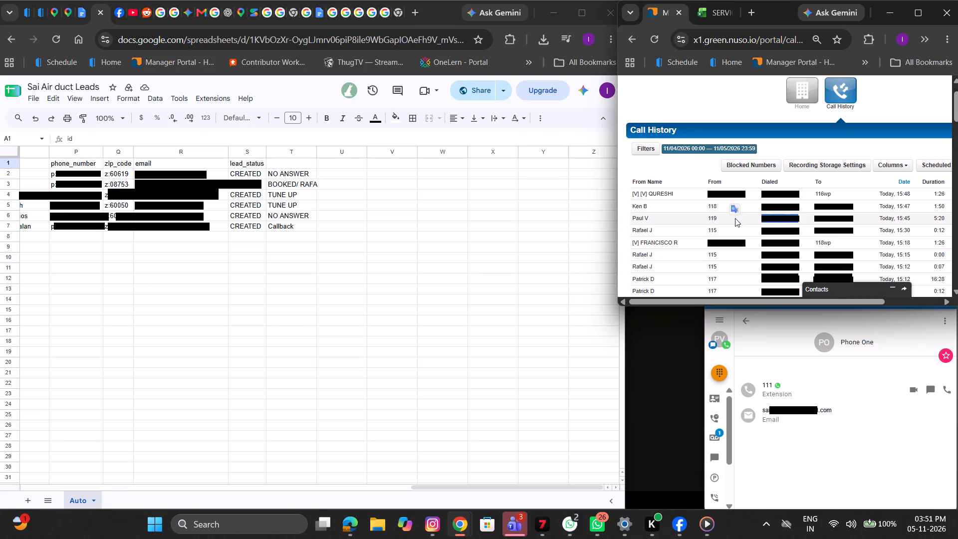
pyautogui.hotkey('ctrl', 'c')
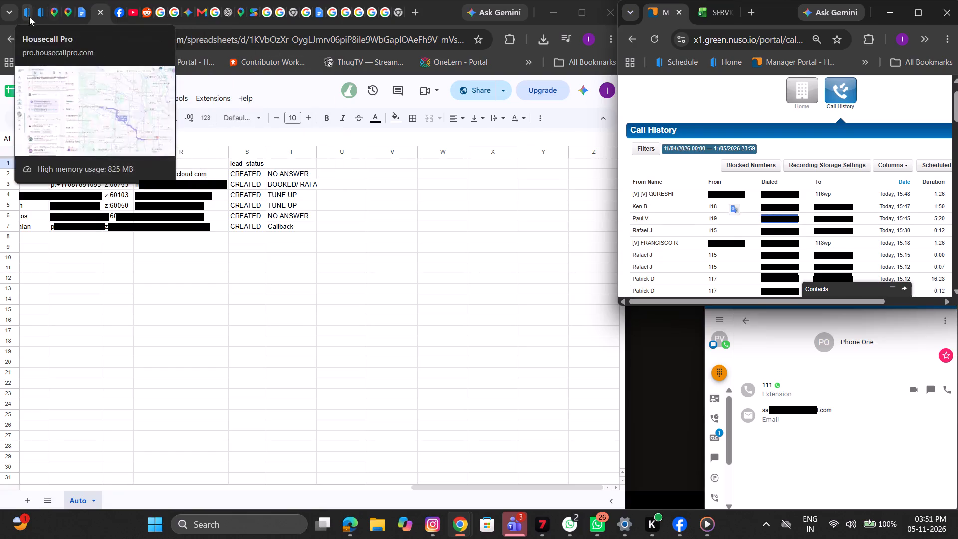
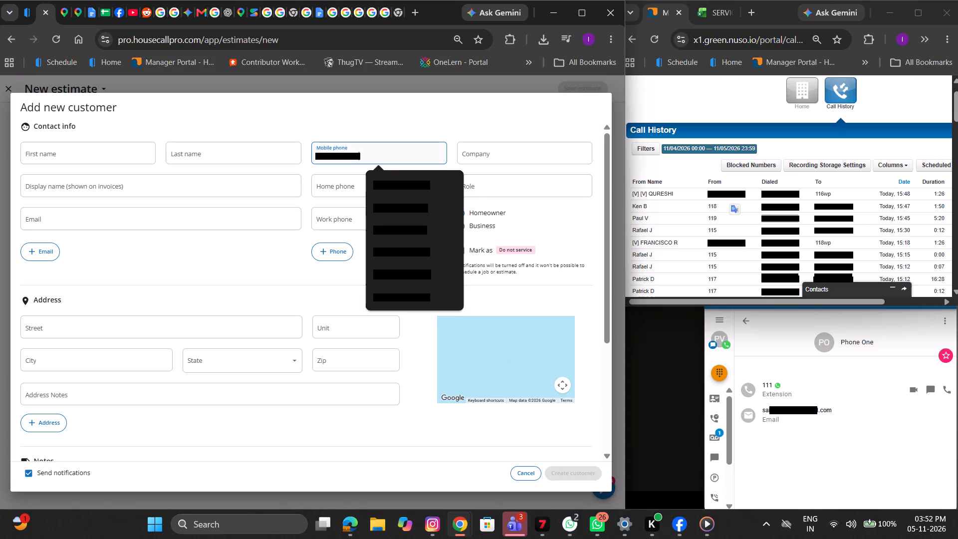
# Fill in the new customer's first and last name with the row 7 lead's name from the Sai Air duct Leads sheet.
pyautogui.click(100, 19)
pyautogui.hscroll(2, 168, 378)
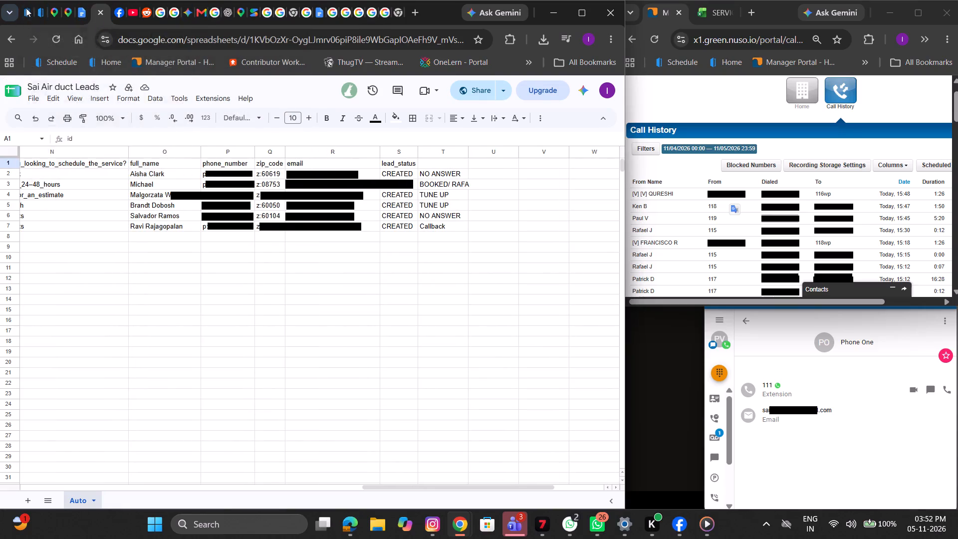
pyautogui.click(36, 24)
pyautogui.click(59, 150)
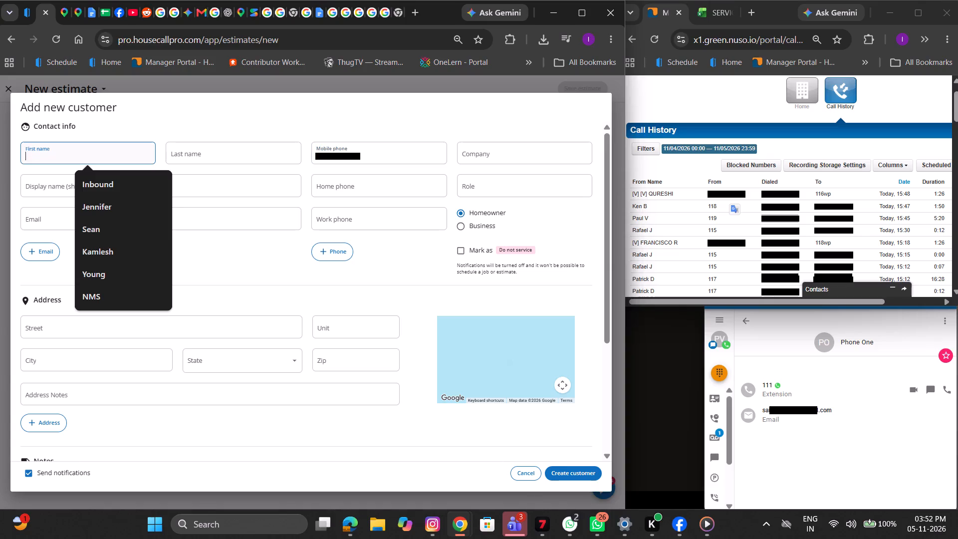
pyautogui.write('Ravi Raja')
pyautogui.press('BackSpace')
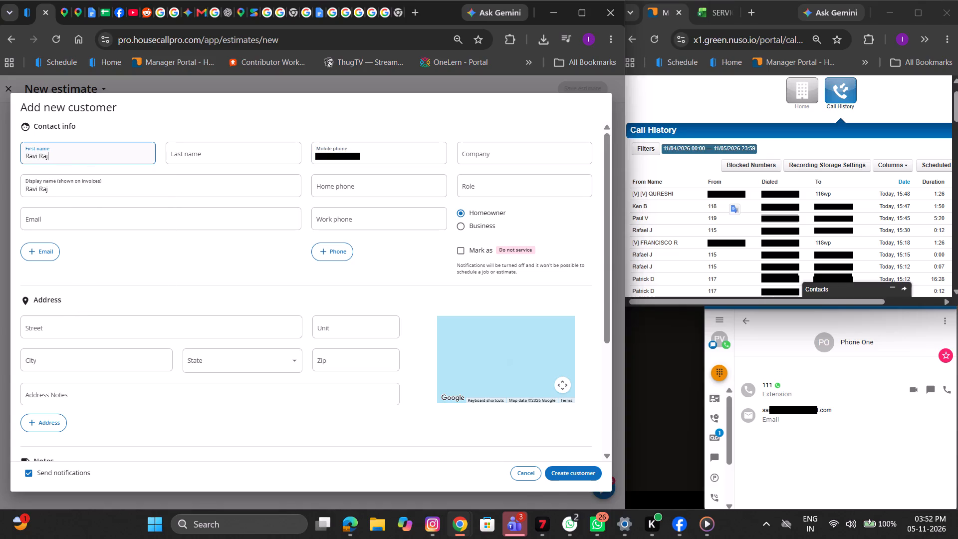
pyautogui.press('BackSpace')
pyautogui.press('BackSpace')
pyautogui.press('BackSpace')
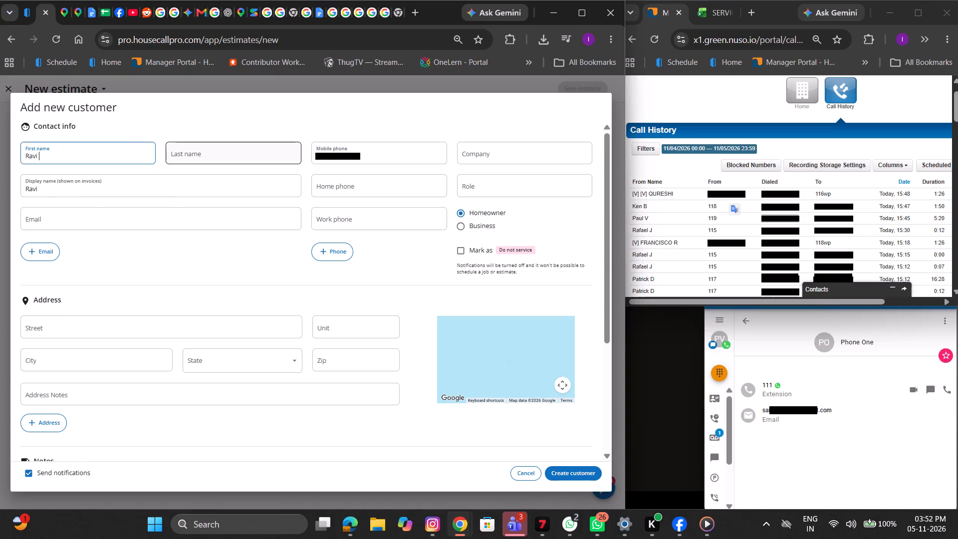
pyautogui.keyDown('shift'); pyautogui.click(194, 150); pyautogui.keyUp('shift')
pyautogui.click(191, 161)
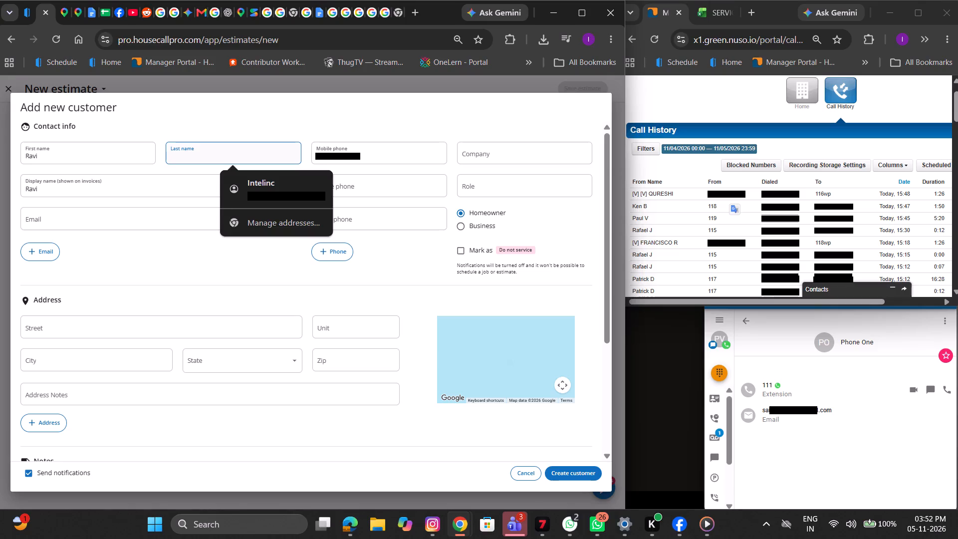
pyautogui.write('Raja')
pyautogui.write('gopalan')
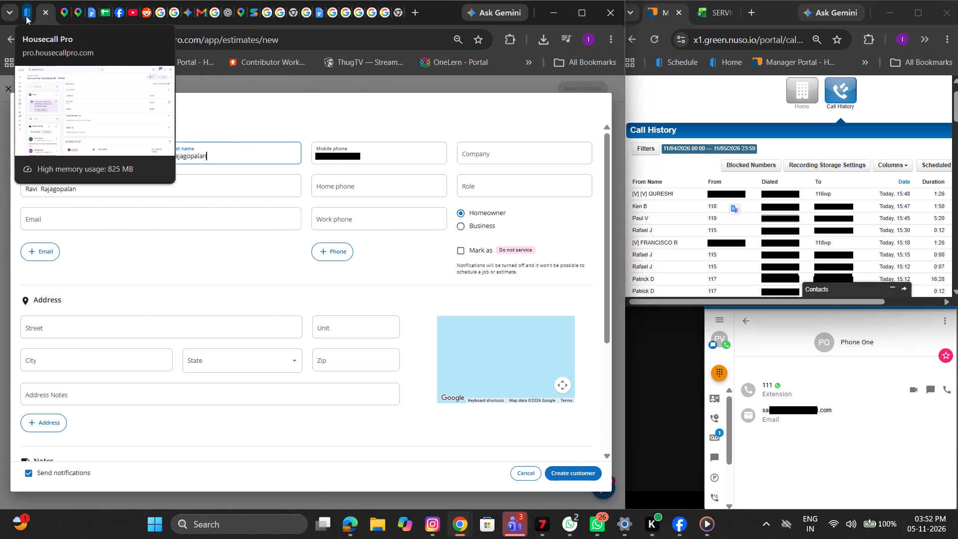
# Copy the row 7 lead's email from the leads sheet into the new customer's Email field.
pyautogui.click(105, 16)
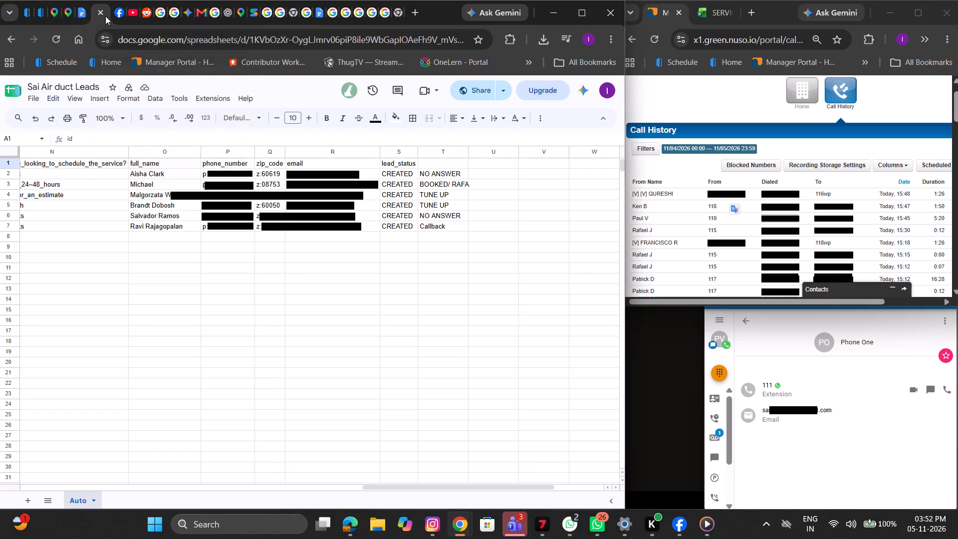
pyautogui.hscroll(1, 246, 276)
pyautogui.click(348, 222)
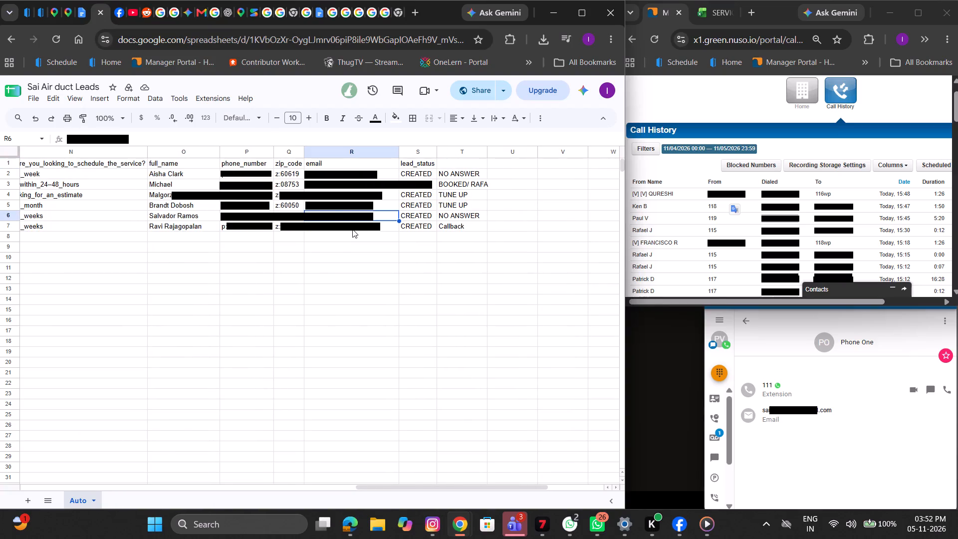
pyautogui.click(352, 229)
pyautogui.hotkey('ctrl', 'c')
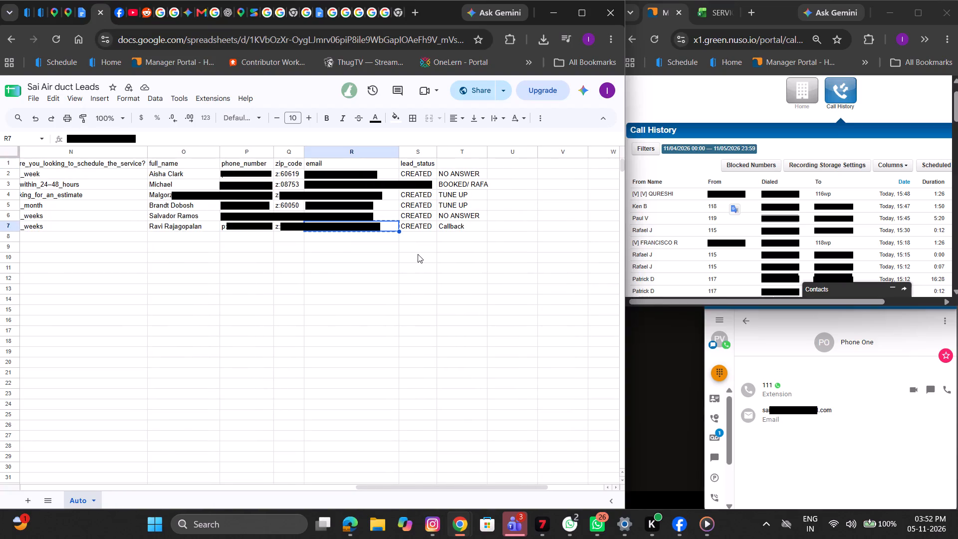
pyautogui.click(44, 16)
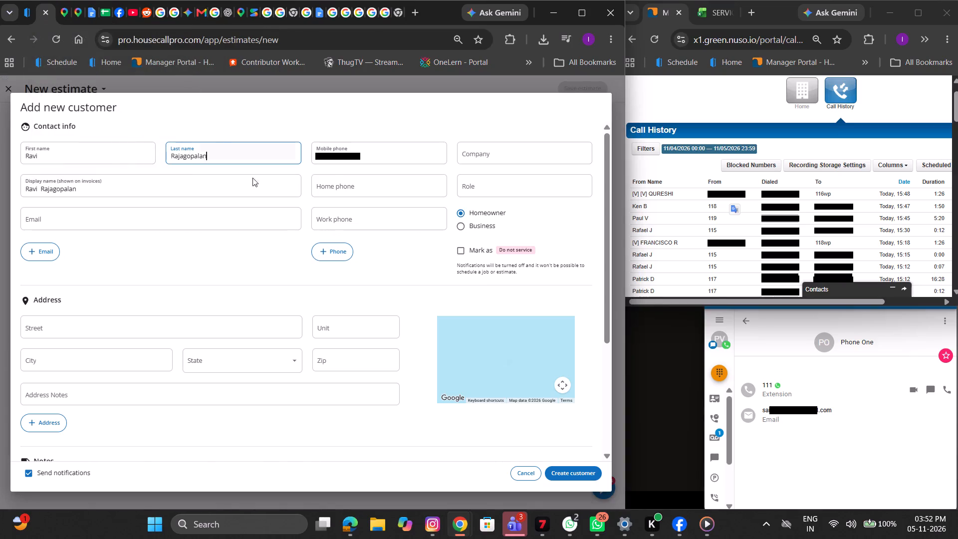
pyautogui.click(164, 212)
pyautogui.hotkey('ctrl', 'v')
# Tag the new customer with RND FB ADS LEADS and create the customer record.
pyautogui.click(97, 324)
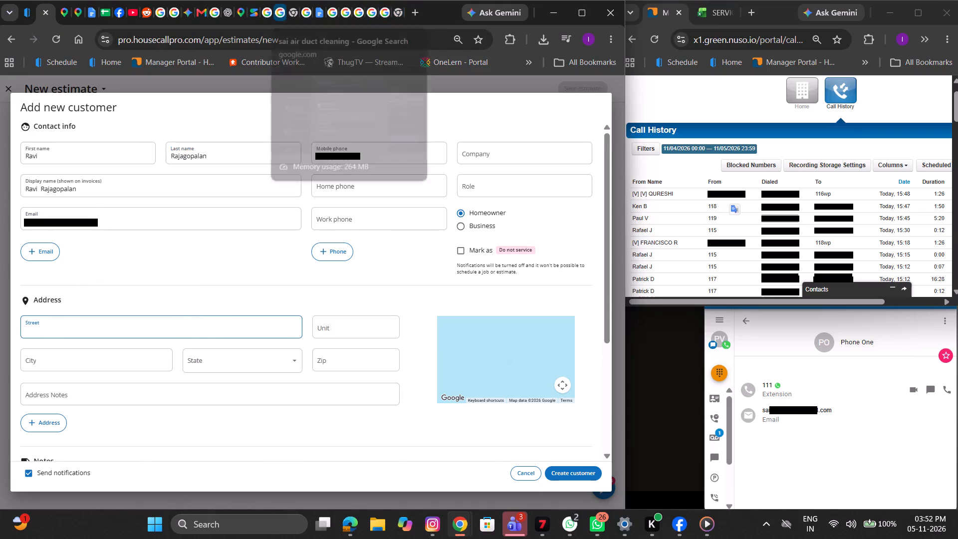
pyautogui.scroll(-3, 227, 396)
pyautogui.click(198, 355)
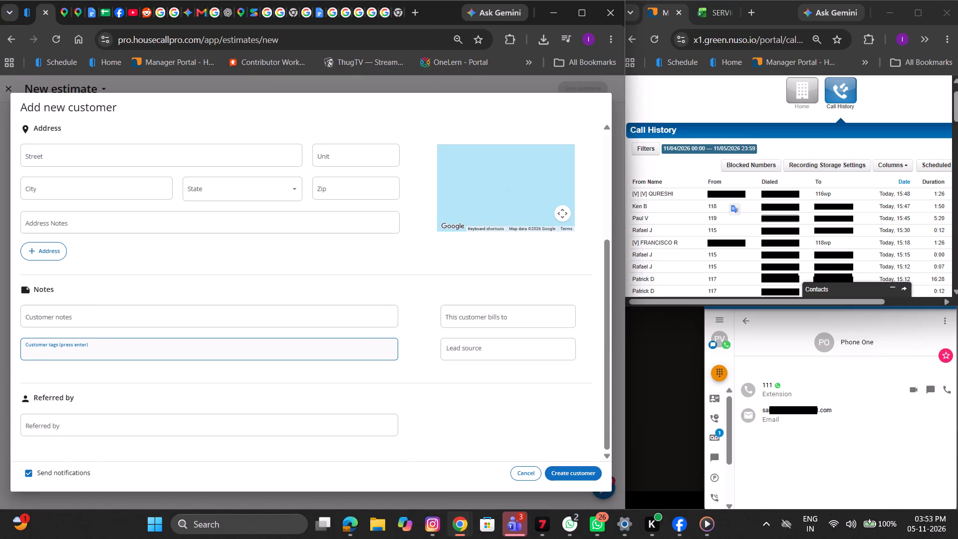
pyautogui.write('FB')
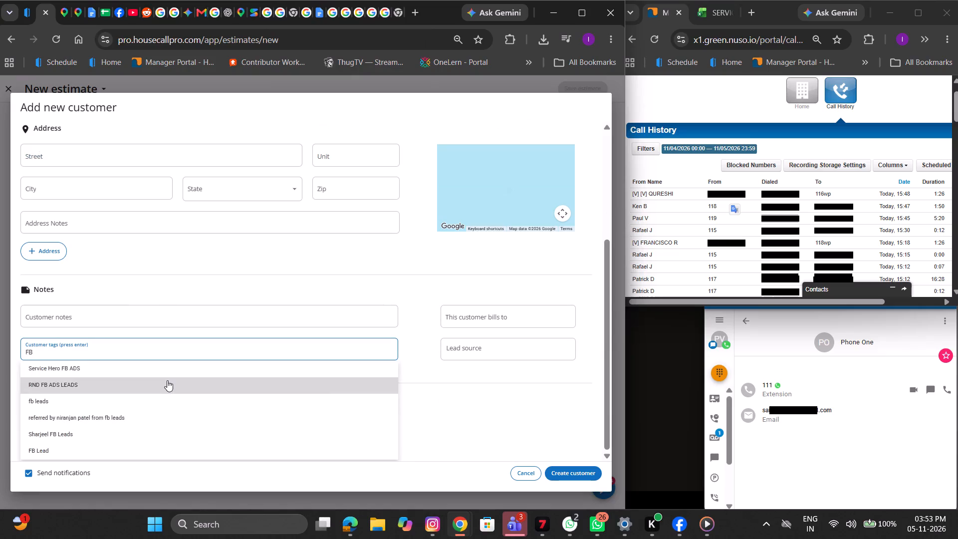
pyautogui.click(167, 380)
pyautogui.click(566, 475)
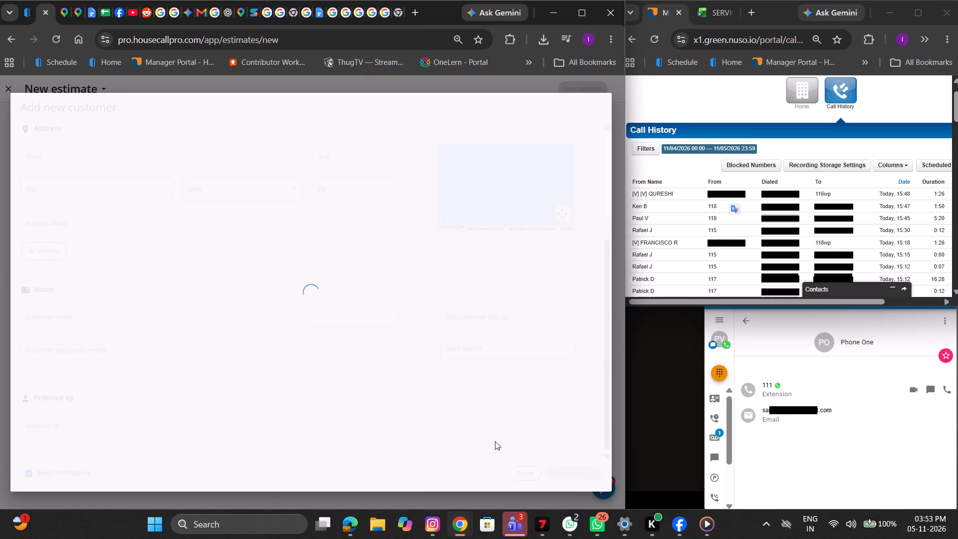
# Add the Indoor Air Quality (IAQ) - Air Duct Cleaning service from the price book as the estimate's line item.
pyautogui.click(335, 265)
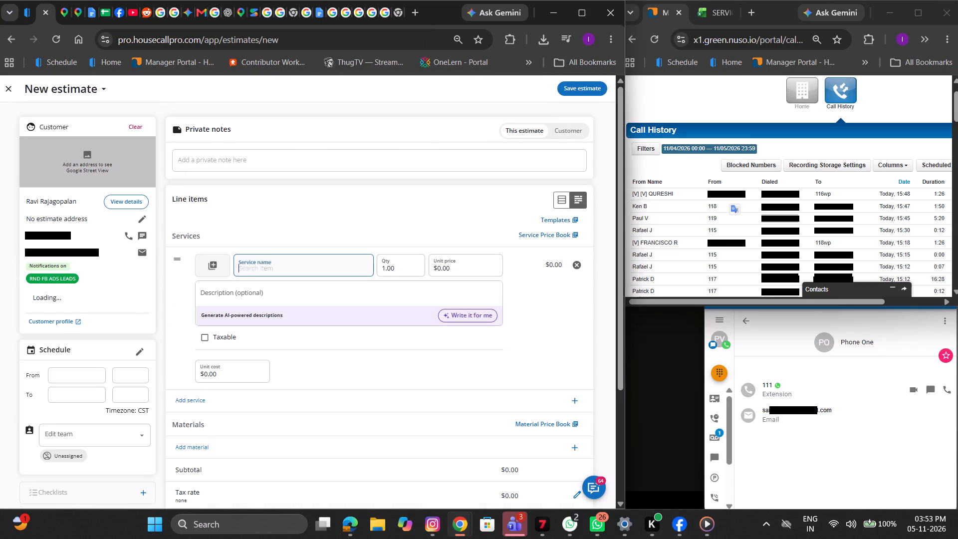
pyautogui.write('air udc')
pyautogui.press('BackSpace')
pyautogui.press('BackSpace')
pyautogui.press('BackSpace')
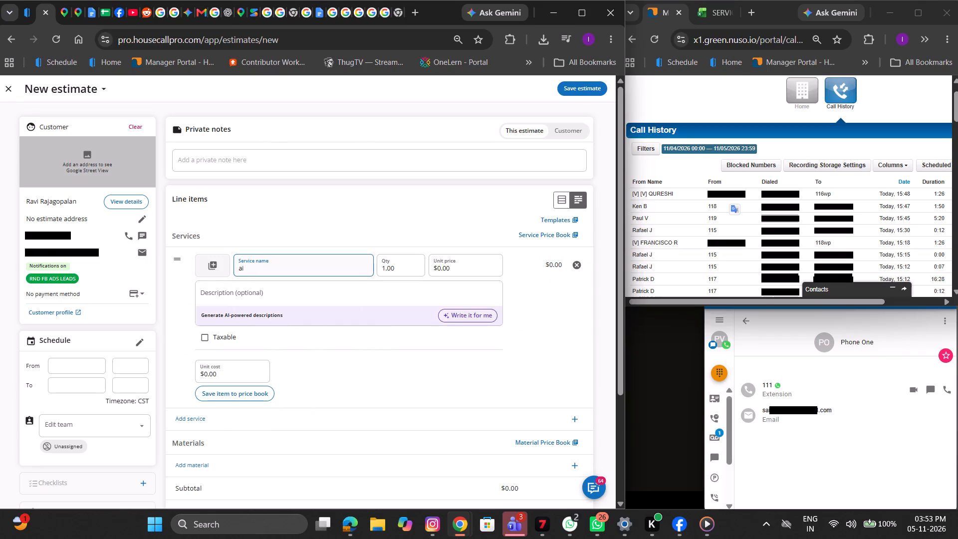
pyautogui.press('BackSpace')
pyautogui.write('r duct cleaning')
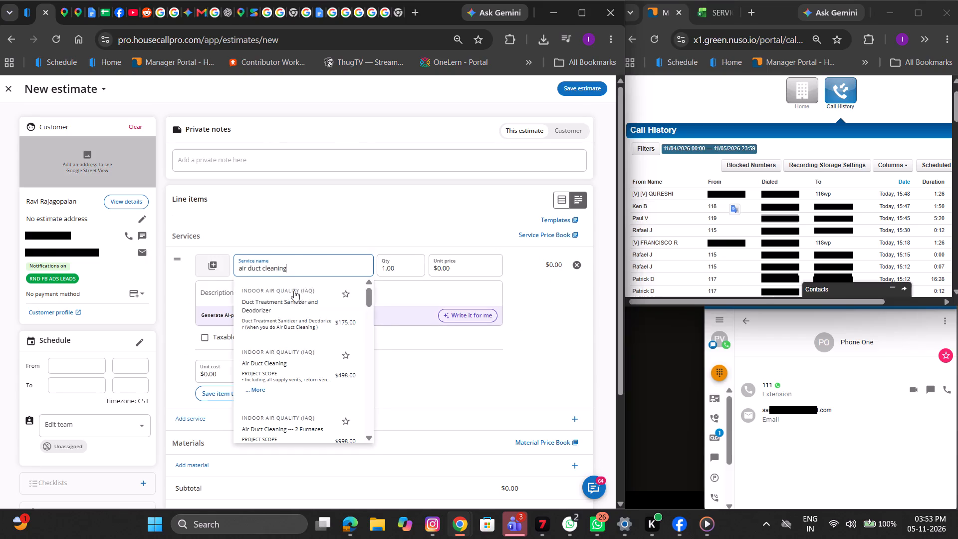
pyautogui.click(301, 370)
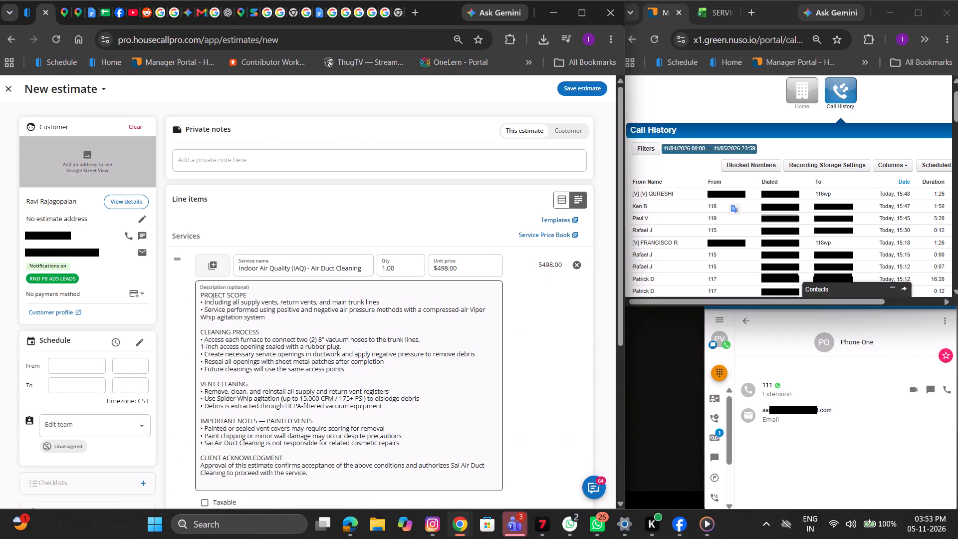
# Add the line "FREE Duct Treatment & Deodorizer" at the end of the description's PROJECT SCOPE section.
pyautogui.click(342, 318)
pyautogui.hotkey('shift', 'Return')
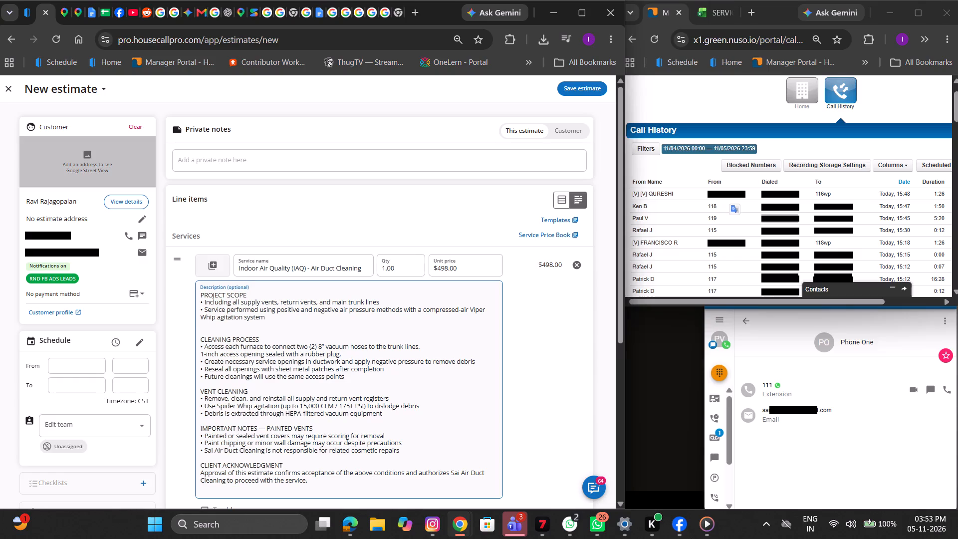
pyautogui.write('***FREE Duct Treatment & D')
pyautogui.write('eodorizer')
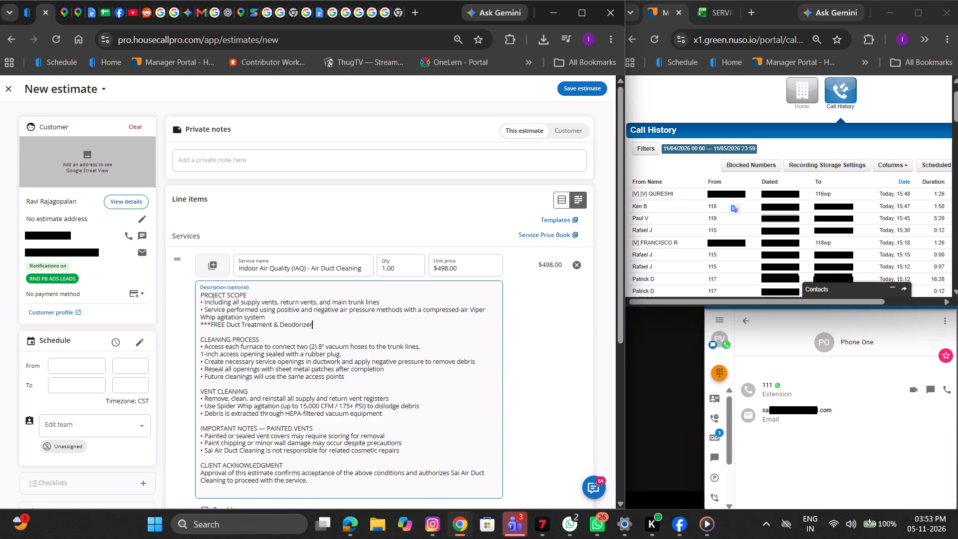
pyautogui.moveTo(214, 324); pyautogui.dragTo(182, 324)
pyautogui.press('BackSpace')
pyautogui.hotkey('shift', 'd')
pyautogui.press('BackSpace')
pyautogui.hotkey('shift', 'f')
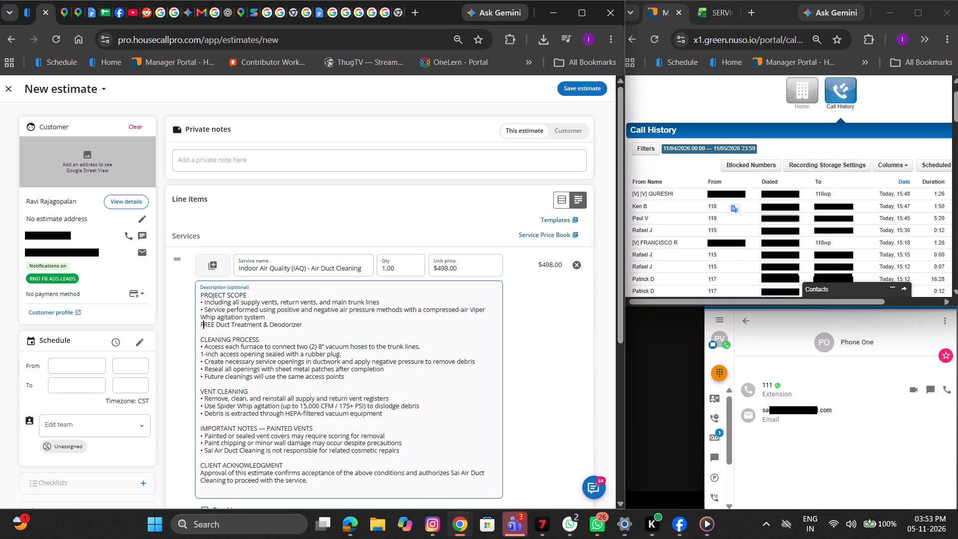
# Add the line "FREE Dryer Vent Cleaning" below the free duct treatment line in the service description.
pyautogui.click(313, 324)
pyautogui.hotkey('shift', 'Return')
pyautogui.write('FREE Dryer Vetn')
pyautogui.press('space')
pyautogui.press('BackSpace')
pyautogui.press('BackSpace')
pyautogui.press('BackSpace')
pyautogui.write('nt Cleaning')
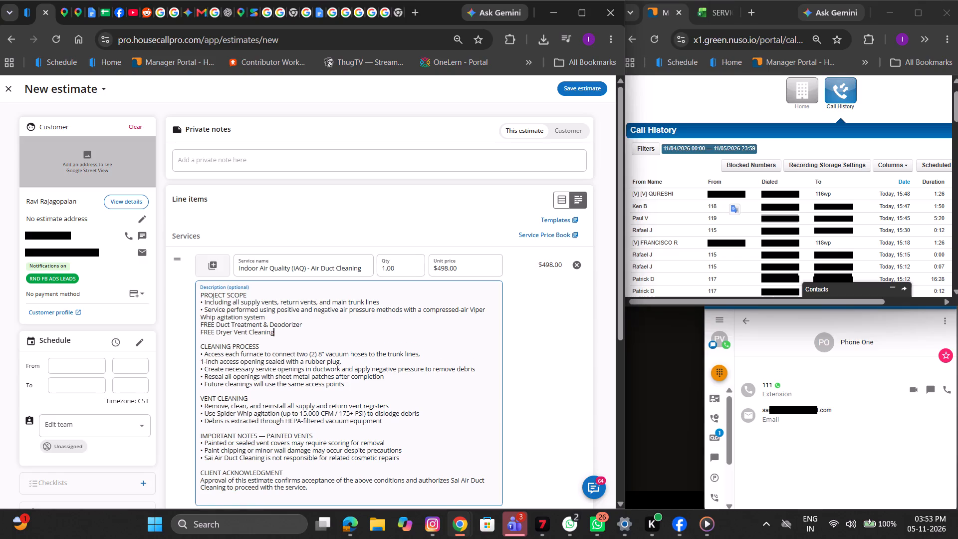
# Set the Air Duct Cleaning service's unit price to $550.
pyautogui.scroll(-4, 313, 324)
pyautogui.scroll(2, 340, 385)
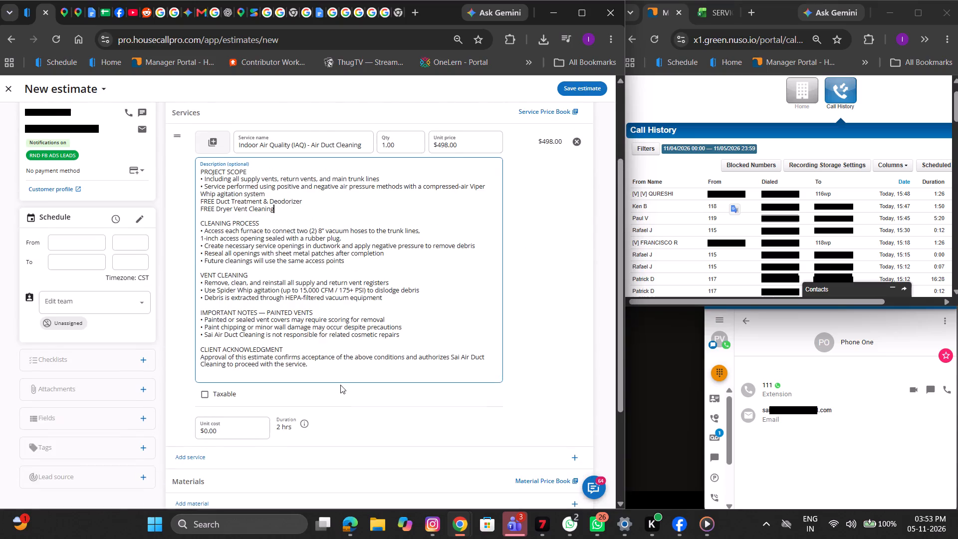
pyautogui.click(461, 150)
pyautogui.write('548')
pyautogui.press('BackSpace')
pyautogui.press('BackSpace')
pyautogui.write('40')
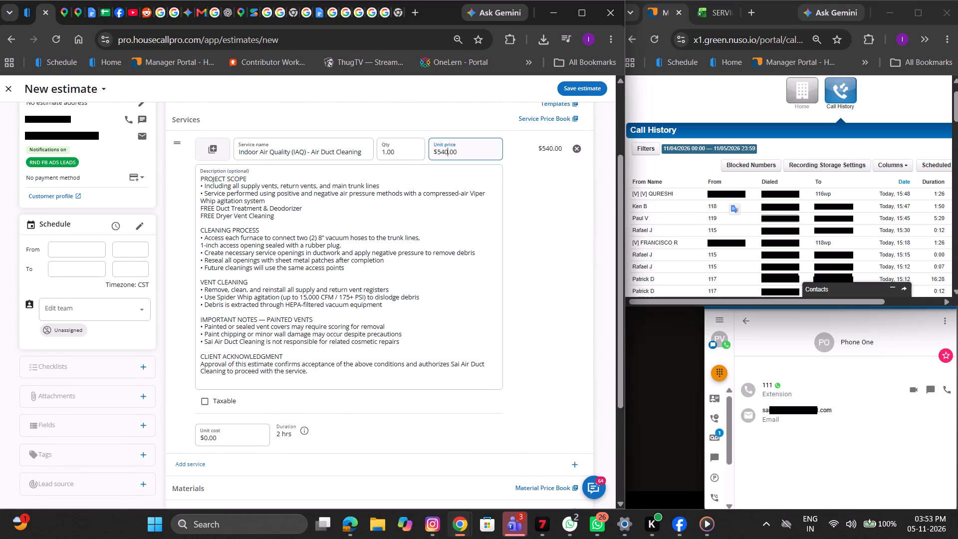
pyautogui.scroll(-4, 461, 150)
pyautogui.scroll(5, 443, 200)
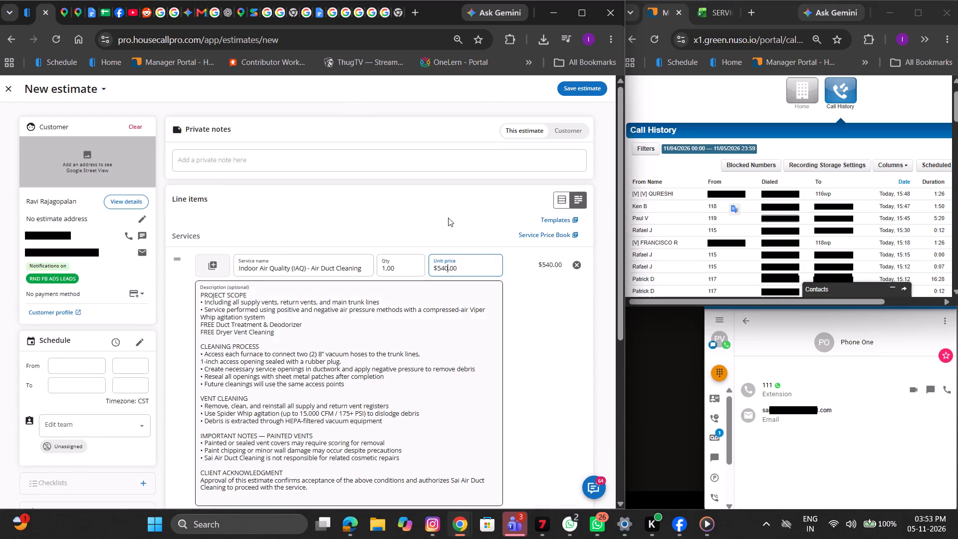
pyautogui.press('BackSpace')
pyautogui.press('BackSpace')
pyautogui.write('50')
# Add a new dollar-amount discount of $150 to the estimate and save the discount.
pyautogui.scroll(-6, 453, 267)
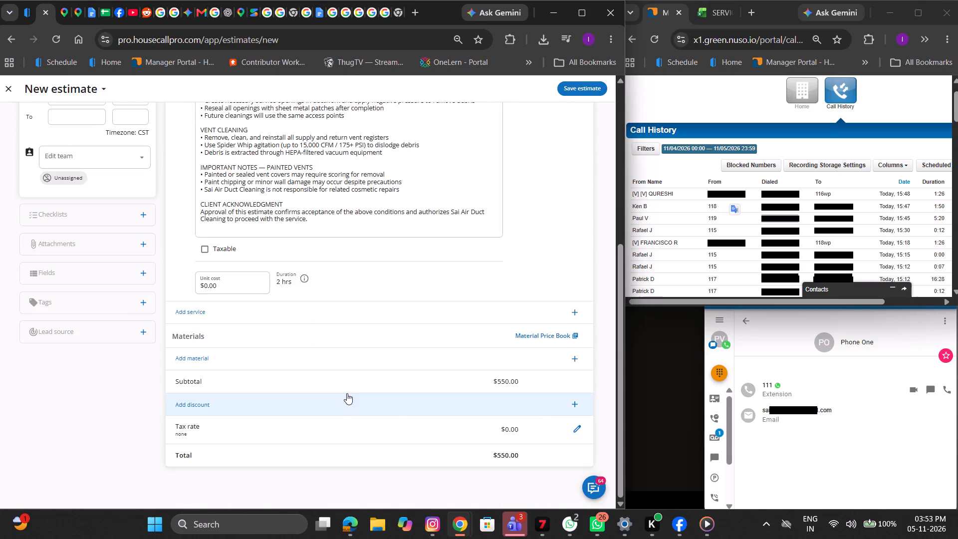
pyautogui.click(347, 393)
pyautogui.moveTo(368, 300); pyautogui.dragTo(373, 311)
pyautogui.click(373, 311)
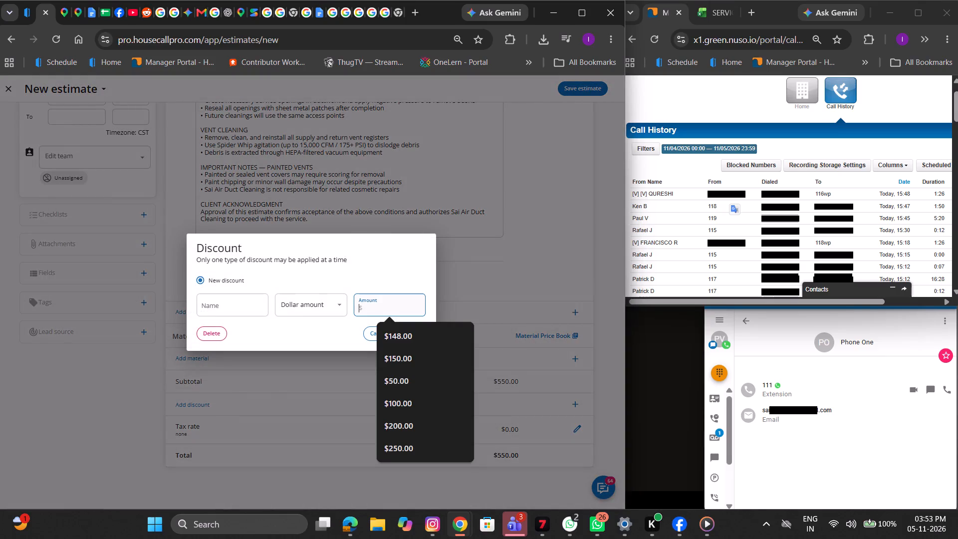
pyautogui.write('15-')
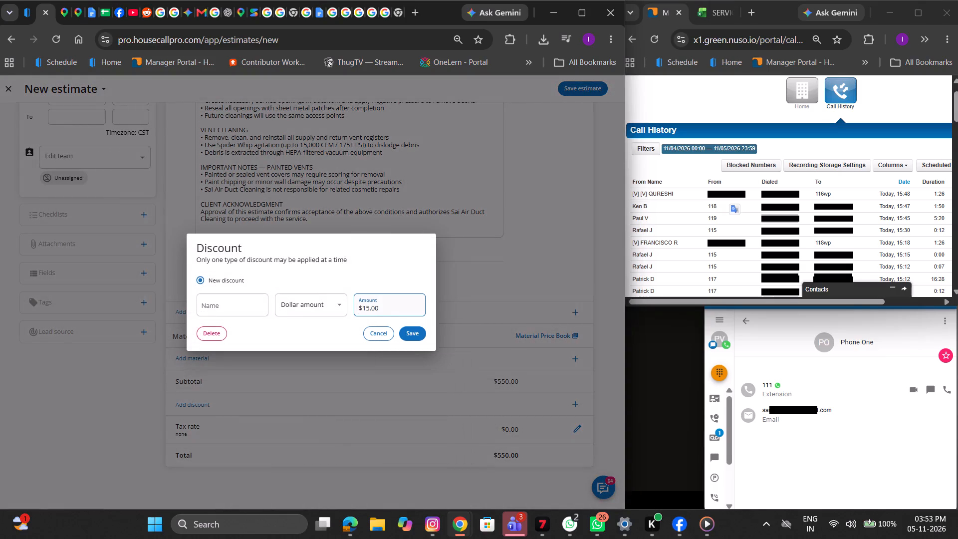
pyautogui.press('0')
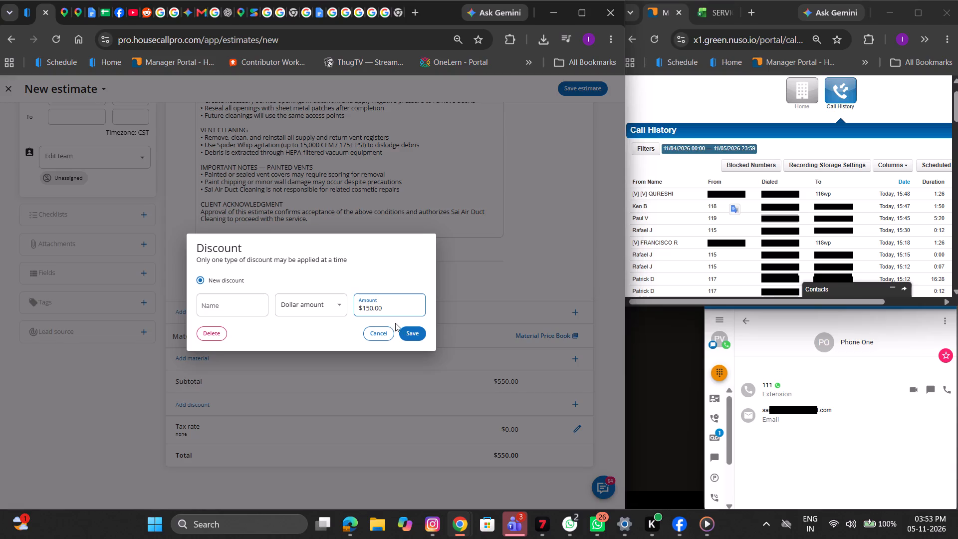
pyautogui.click(414, 327)
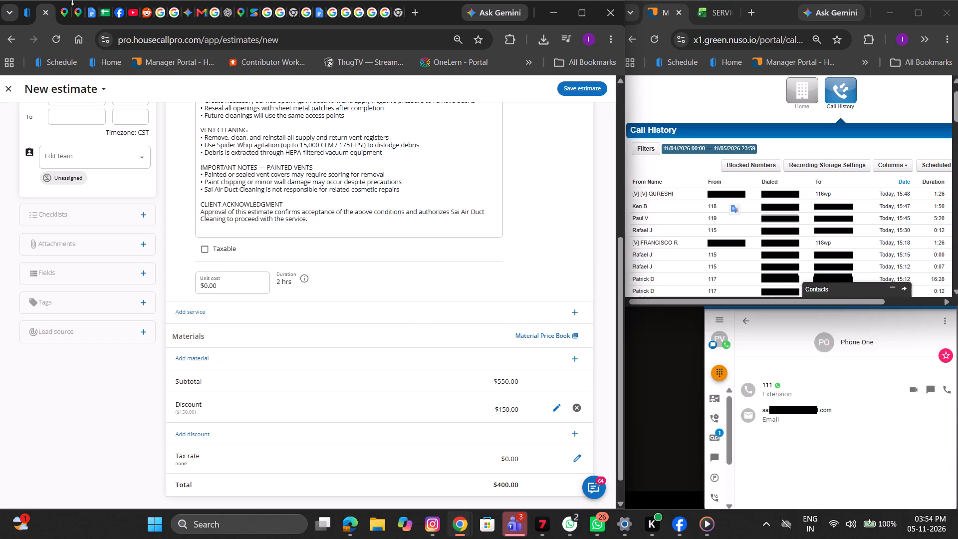
# Switch back to the Sai Air duct Leads sheet and reload it.
pyautogui.click(107, 10)
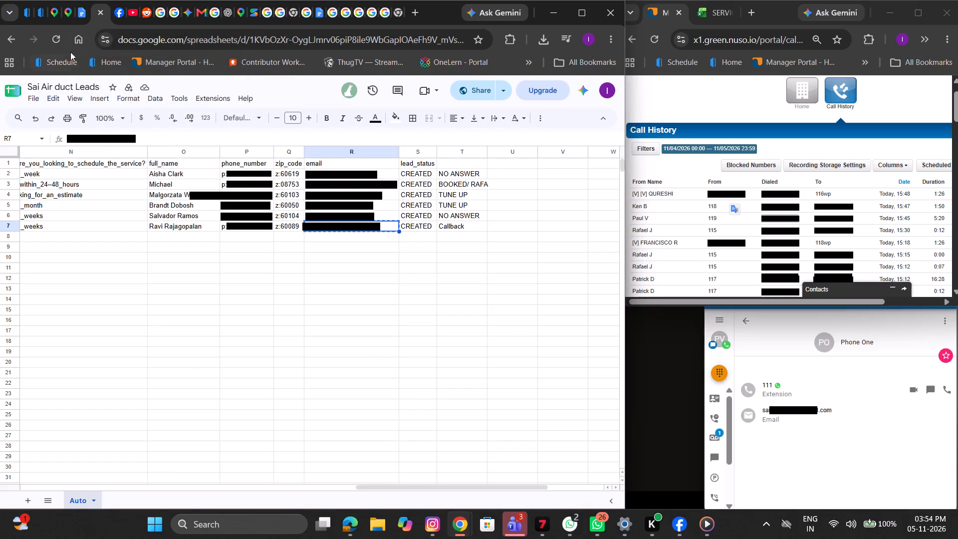
pyautogui.click(62, 37)
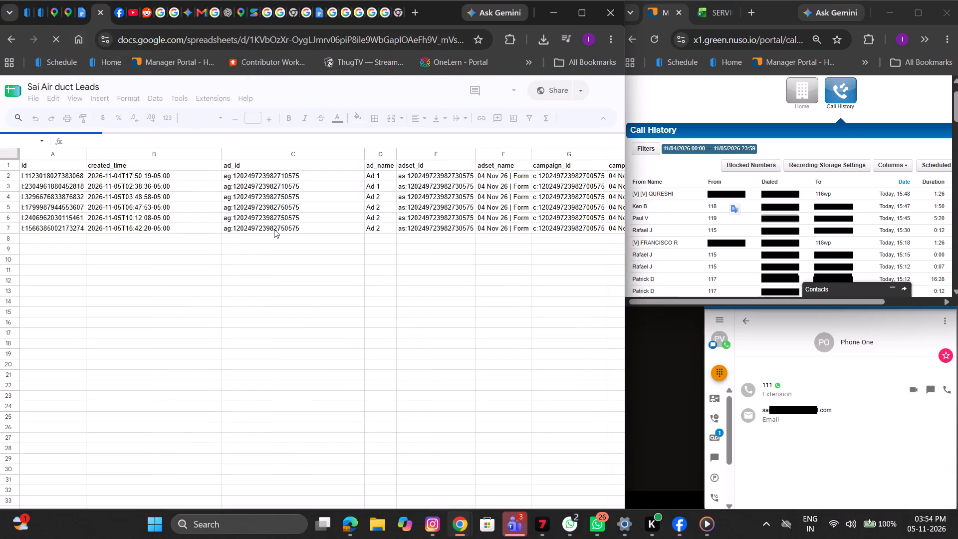
# Review the lead rows in the Sai Air duct Leads sheet, examining requested service, timing, contact and lead status columns.
pyautogui.hscroll(-4, 198, 203)
pyautogui.hscroll(1, 198, 203)
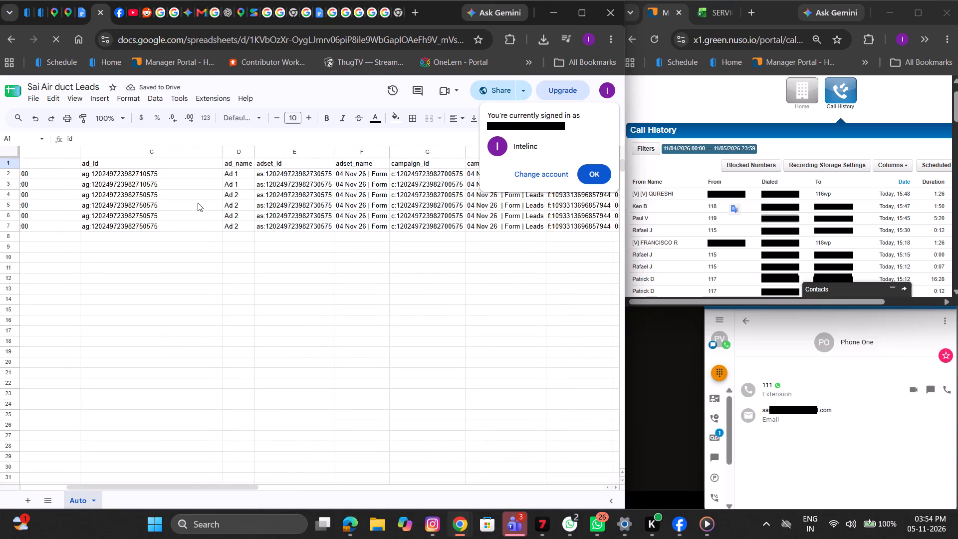
pyautogui.scroll(1, 198, 203)
pyautogui.hscroll(-4, 198, 203)
pyautogui.scroll(2, 198, 203)
pyautogui.hscroll(-1, 198, 203)
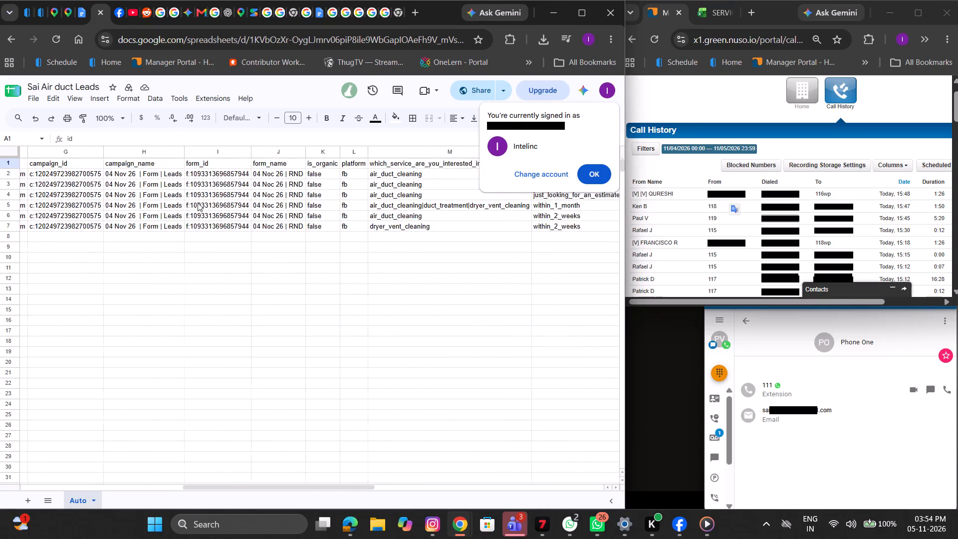
pyautogui.hscroll(-6, 198, 203)
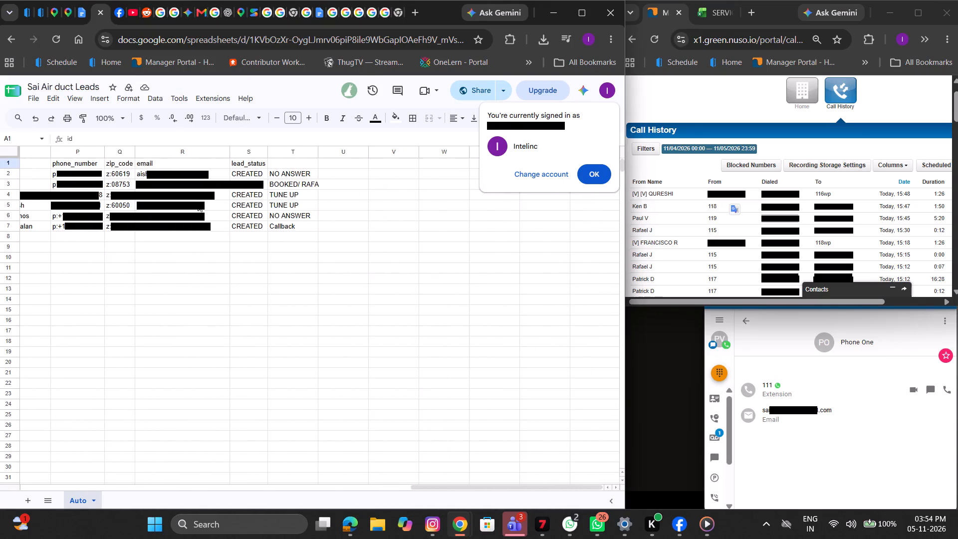
pyautogui.hscroll(-1, 198, 203)
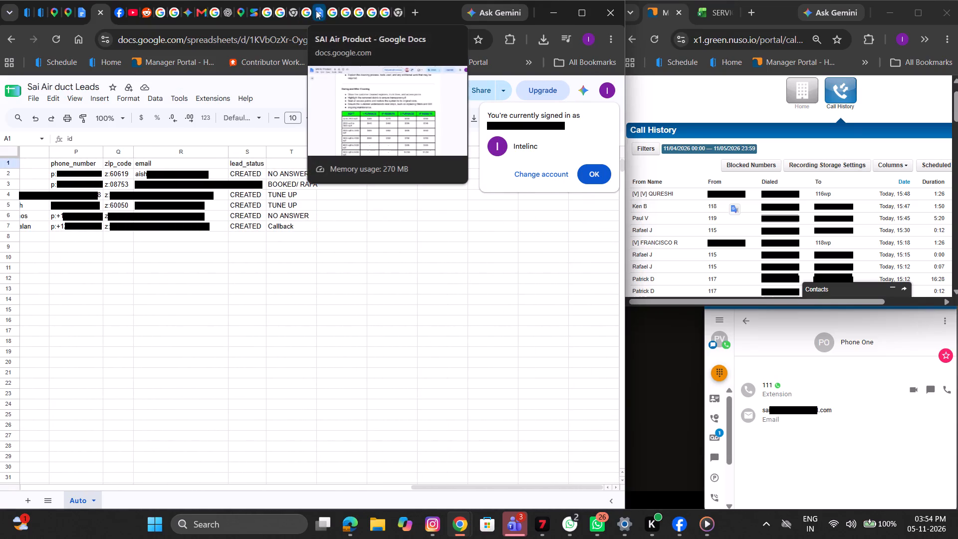
pyautogui.hscroll(3, 210, 385)
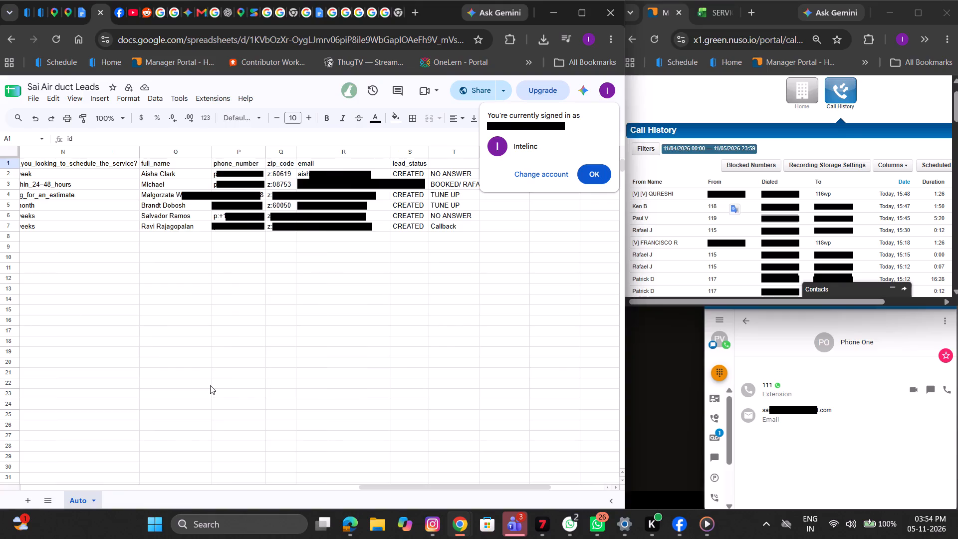
pyautogui.hscroll(1, 210, 385)
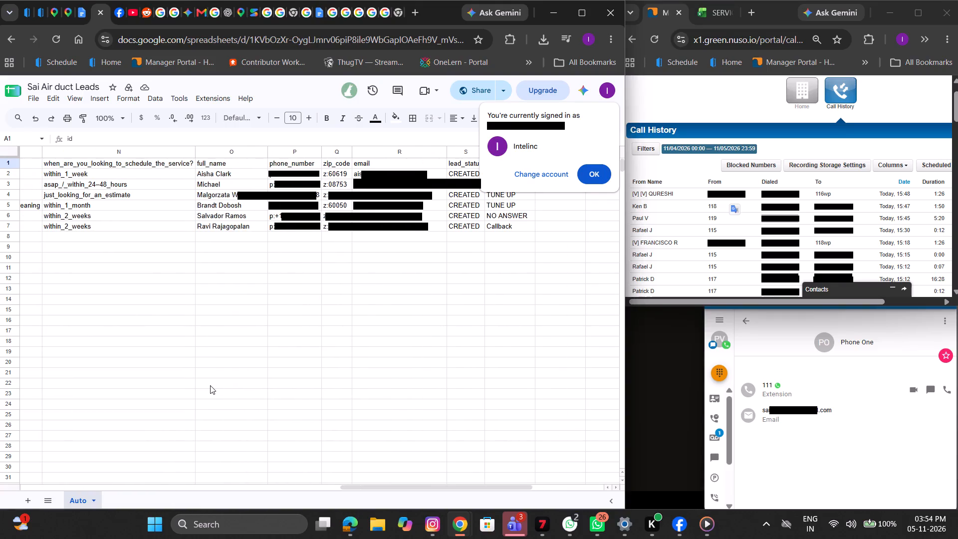
pyautogui.hscroll(1, 210, 385)
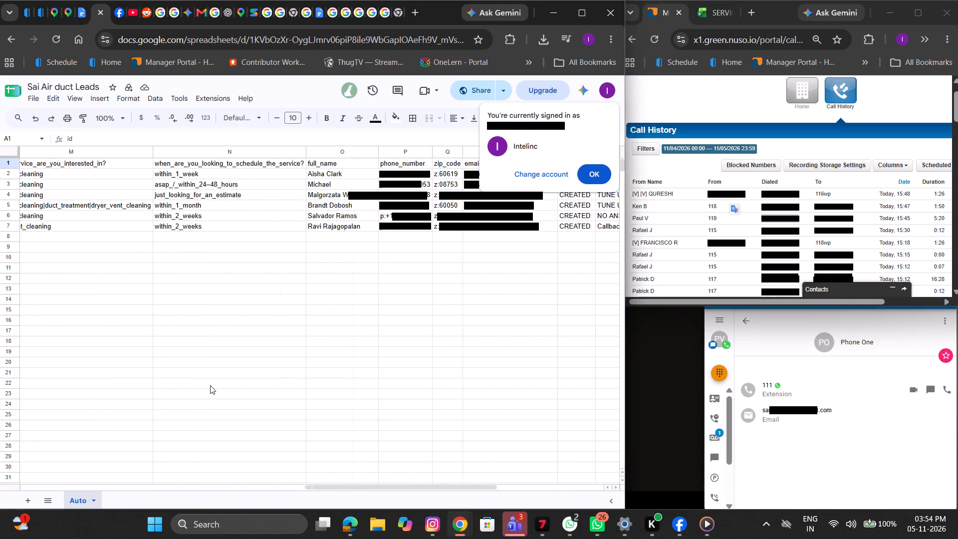
pyautogui.hscroll(3, 210, 385)
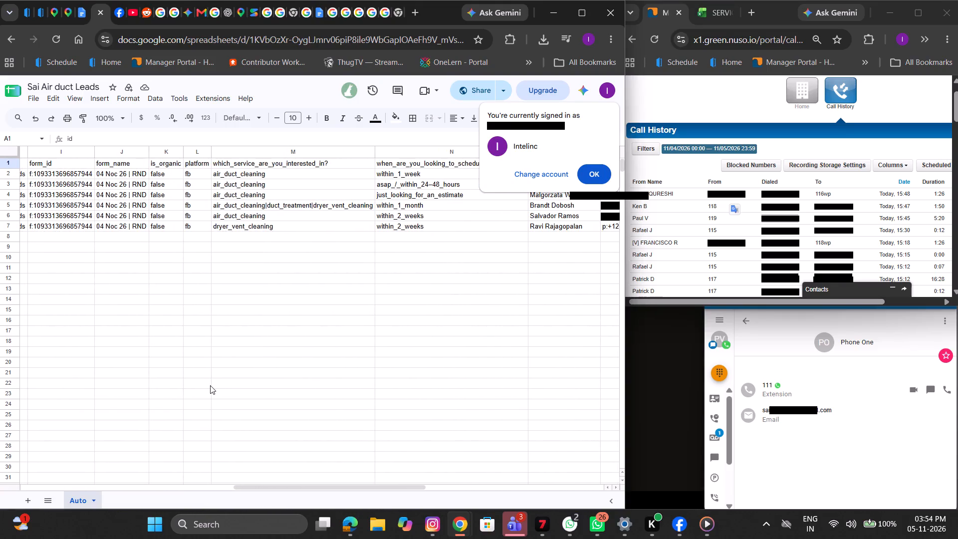
pyautogui.scroll(1, 210, 385)
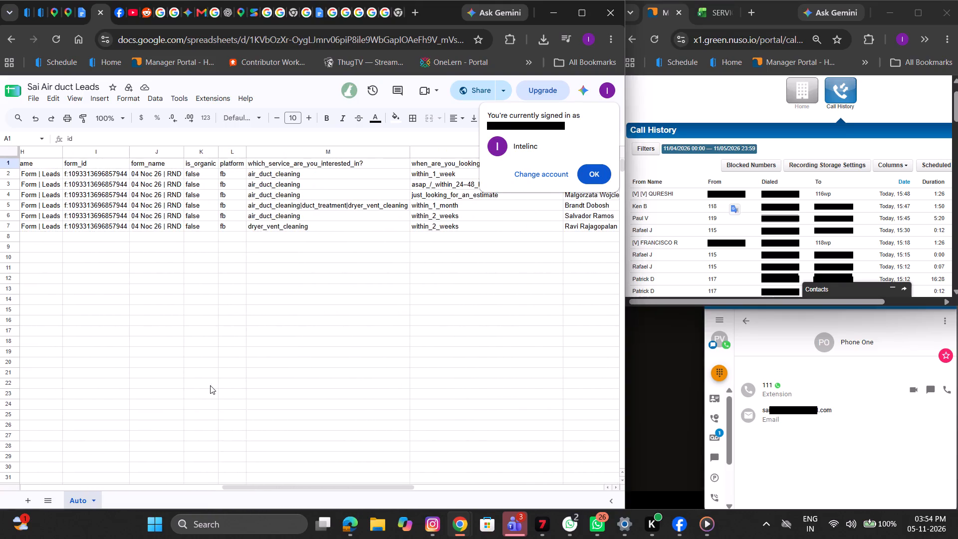
pyautogui.scroll(1, 210, 385)
pyautogui.hscroll(1, 210, 385)
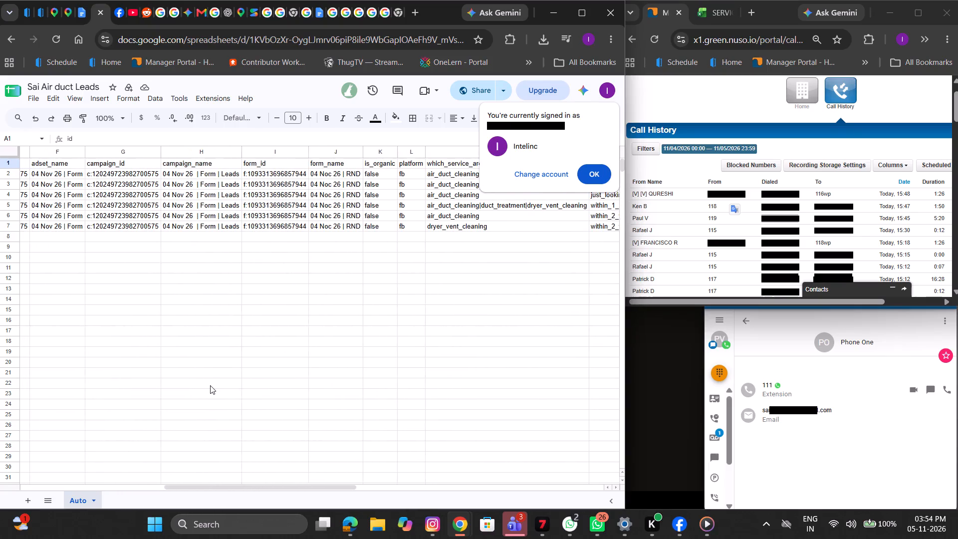
pyautogui.hscroll(2, 210, 385)
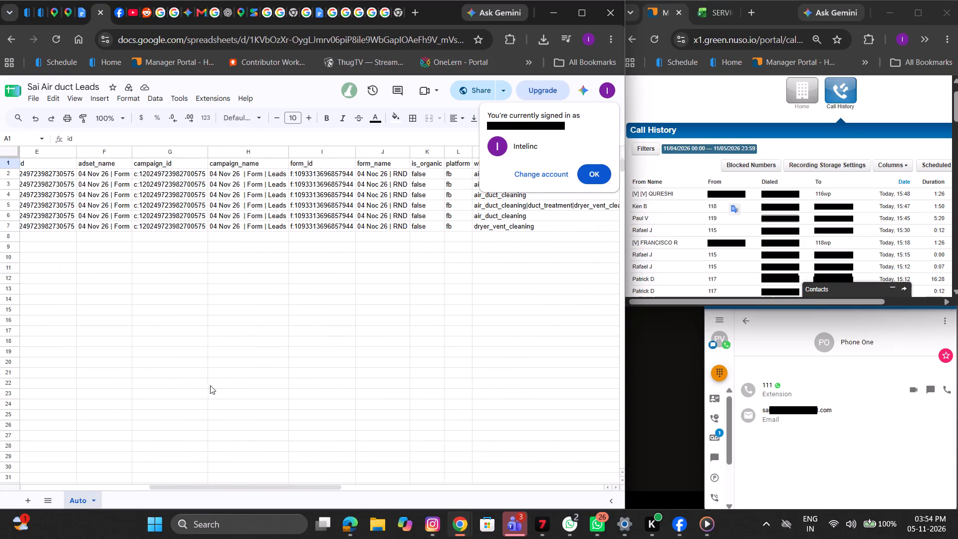
pyautogui.hscroll(2, 210, 385)
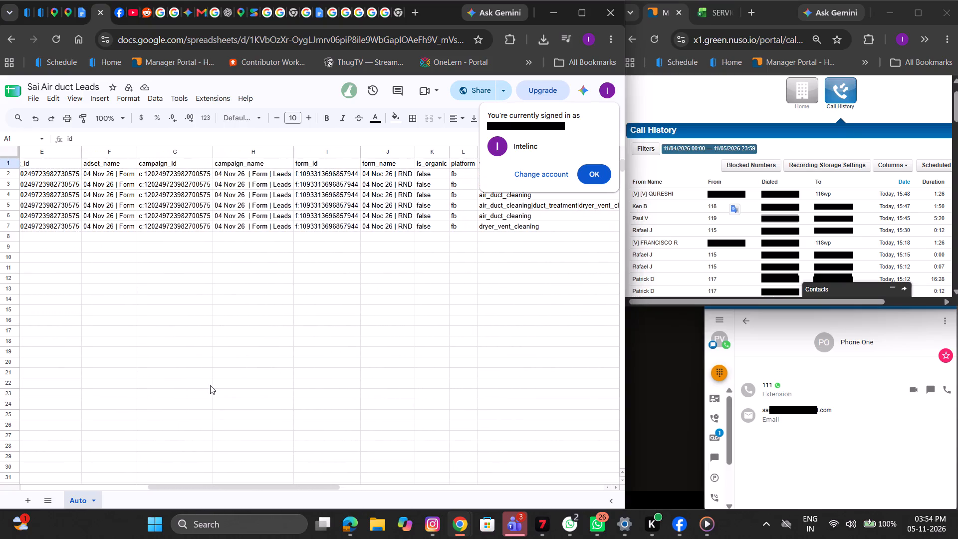
pyautogui.hscroll(1, 210, 385)
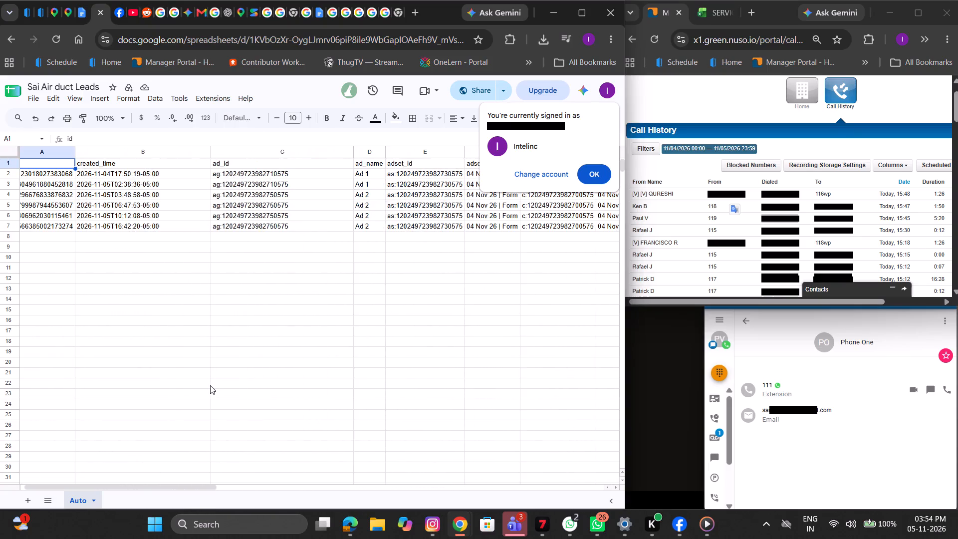
pyautogui.hscroll(2, 210, 385)
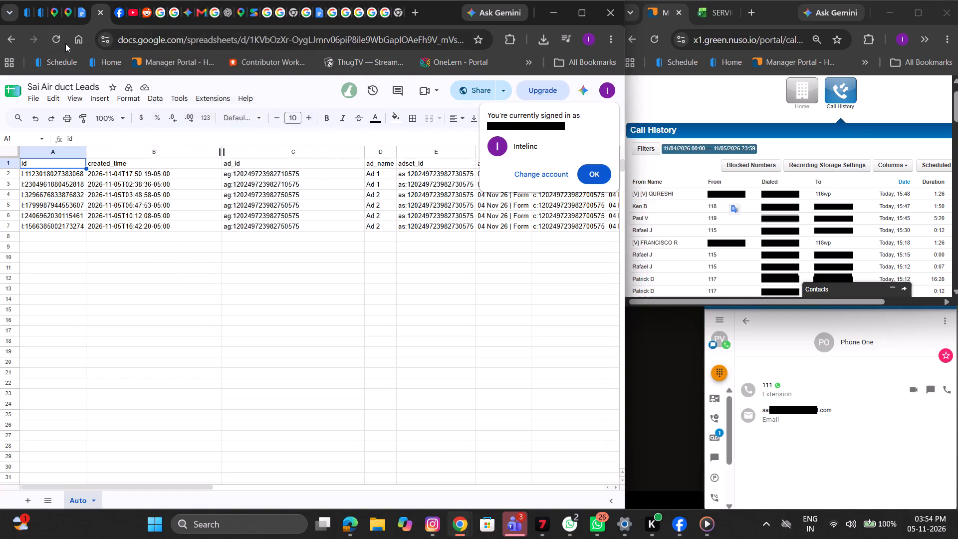
# Switch back to the new estimate in Housecall Pro and save it.
pyautogui.click(39, 11)
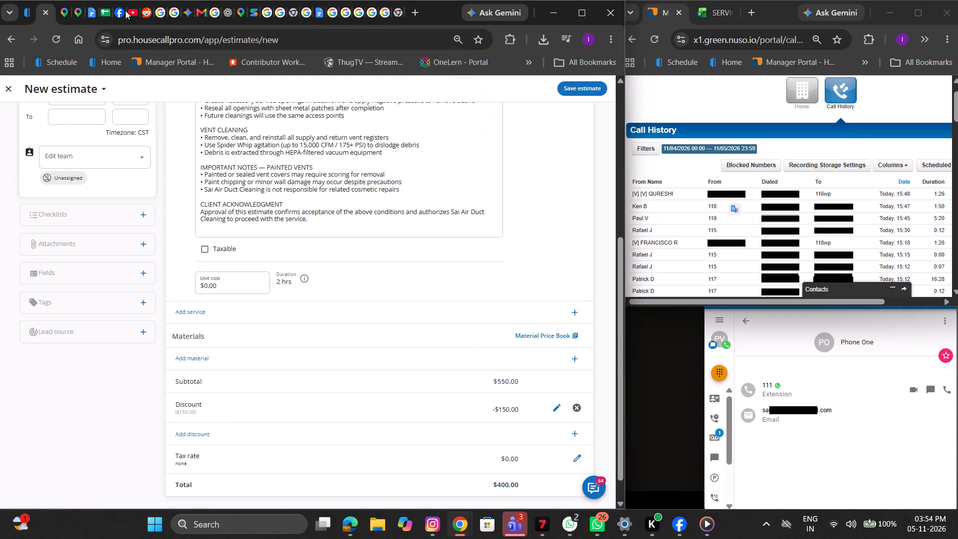
pyautogui.click(581, 93)
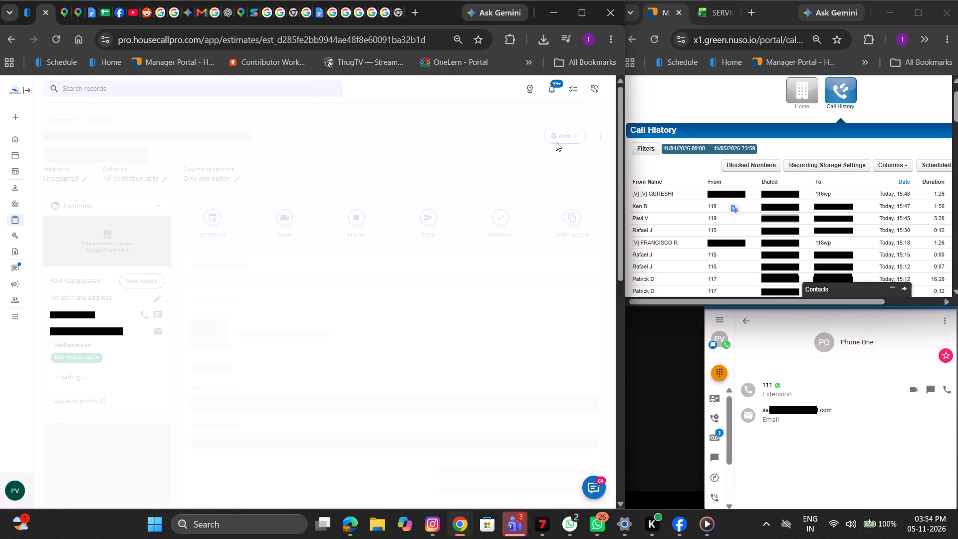
# Present the saved estimate and send it to the customer by both email and text.
pyautogui.click(577, 131)
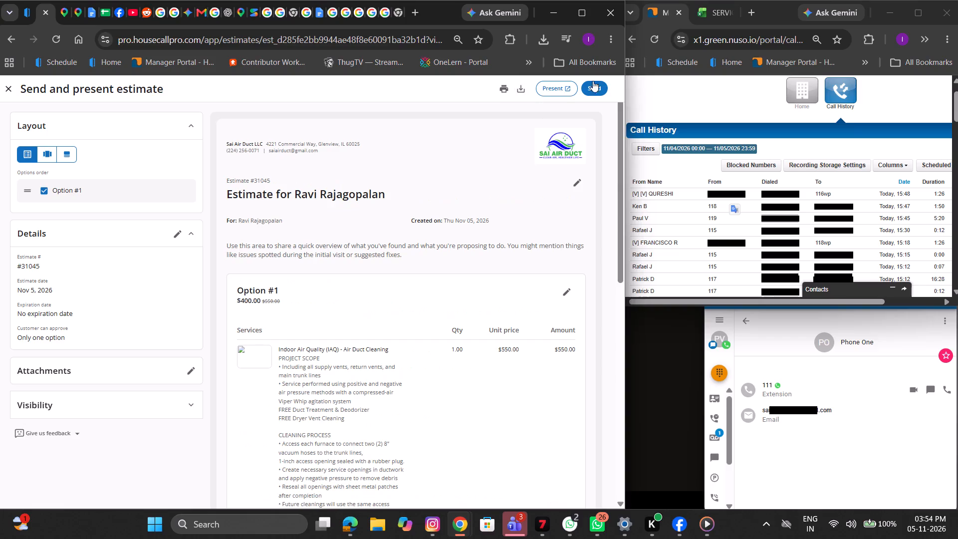
pyautogui.click(598, 83)
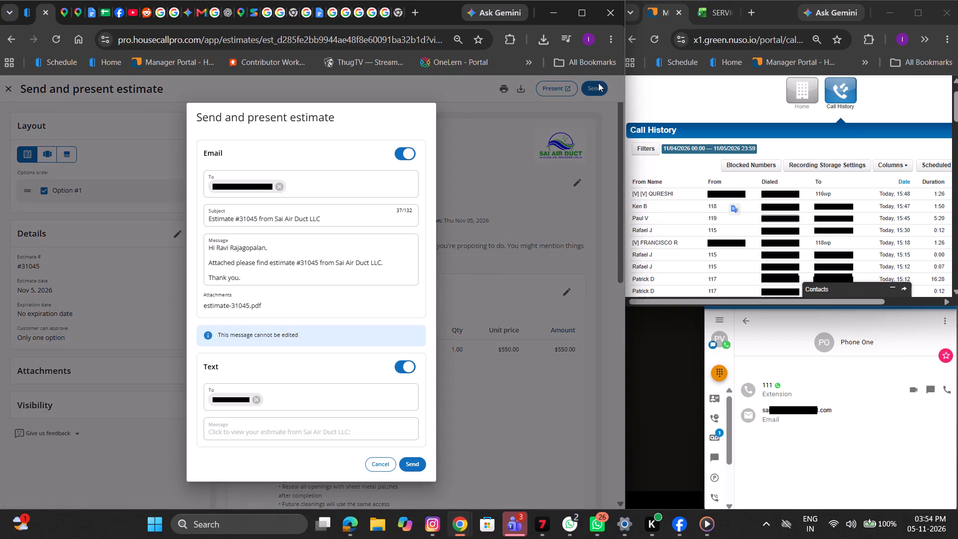
pyautogui.click(411, 468)
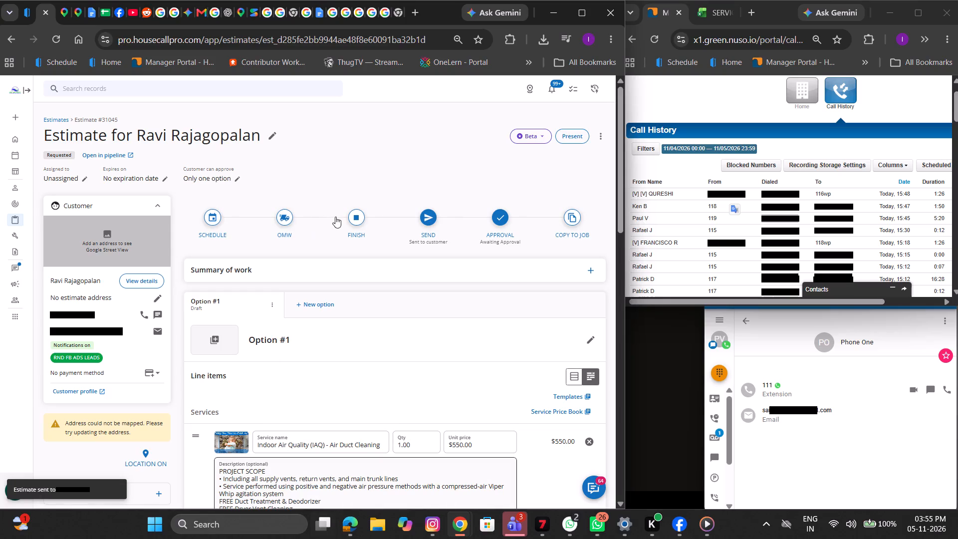
# Expand the estimate SMS entry in the activity feed and copy its "New estimate from Sai Air Duct LLC" message with the link.
pyautogui.scroll(-9, 416, 317)
pyautogui.click(439, 388)
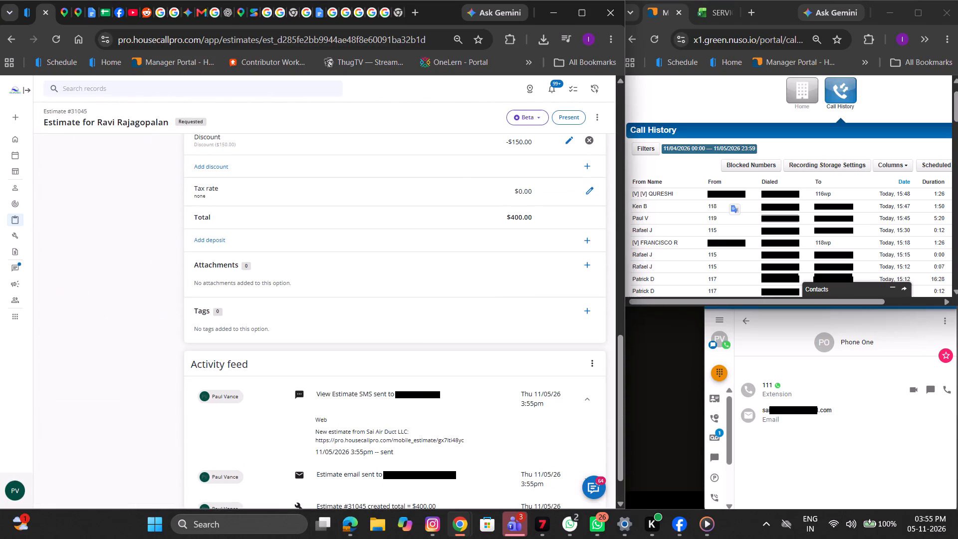
pyautogui.moveTo(463, 440); pyautogui.dragTo(318, 430)
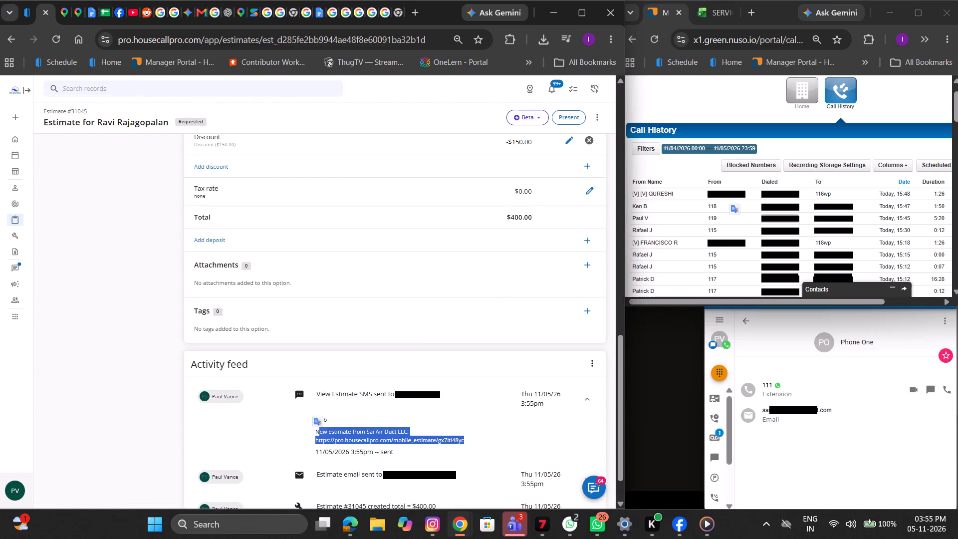
pyautogui.click(316, 430)
pyautogui.moveTo(316, 430); pyautogui.dragTo(459, 439)
pyautogui.hotkey('ctrl', 'c')
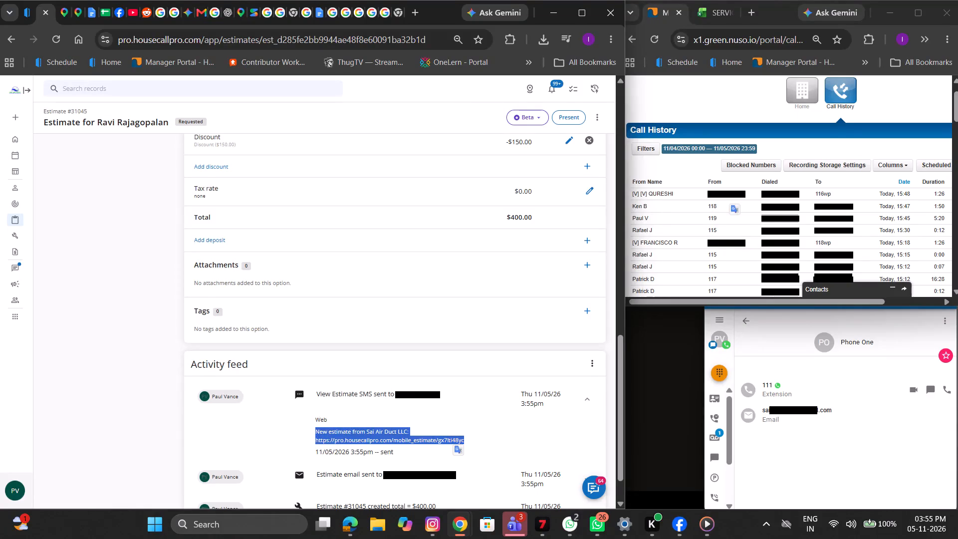
# Copy the customer's phone number from the estimate's customer details.
pyautogui.scroll(9, 459, 439)
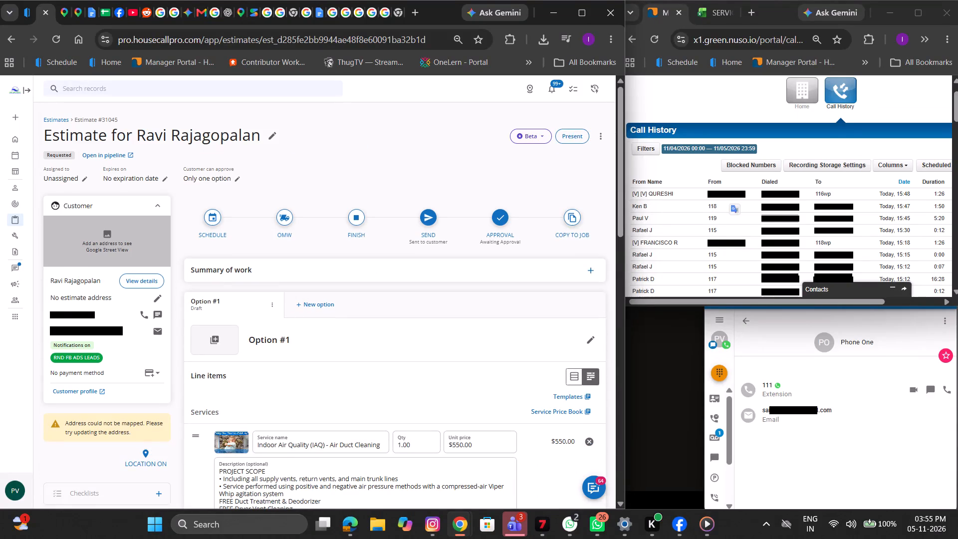
pyautogui.tripleClick(70, 314)
pyautogui.hotkey('ctrl', 'c')
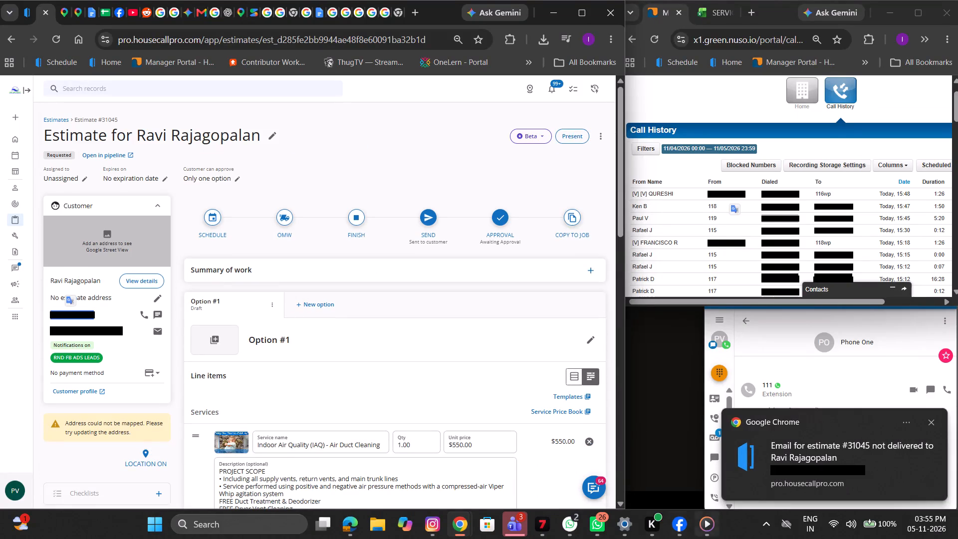
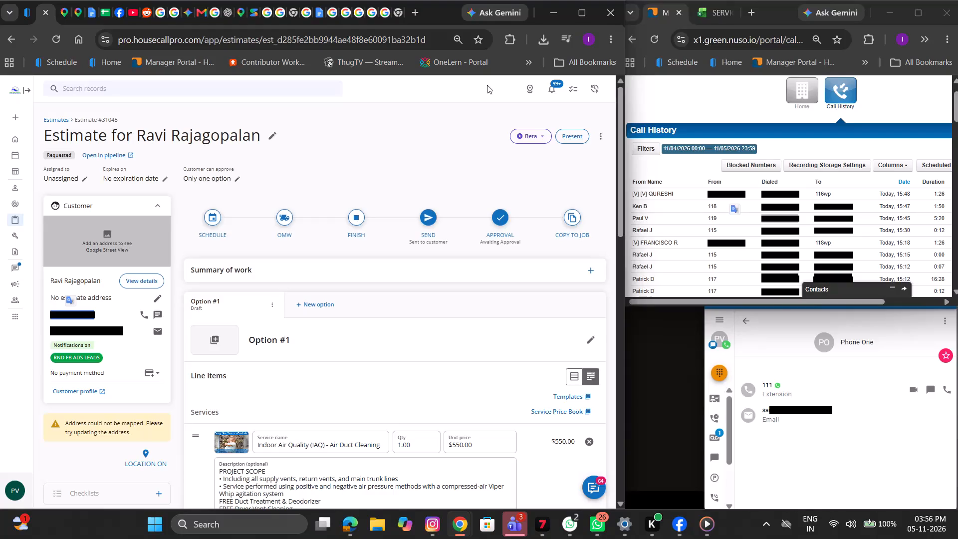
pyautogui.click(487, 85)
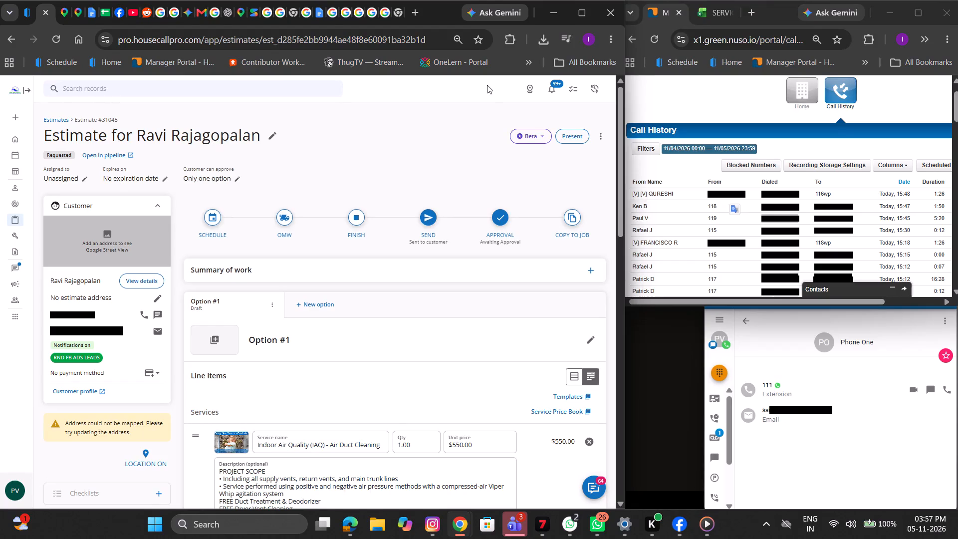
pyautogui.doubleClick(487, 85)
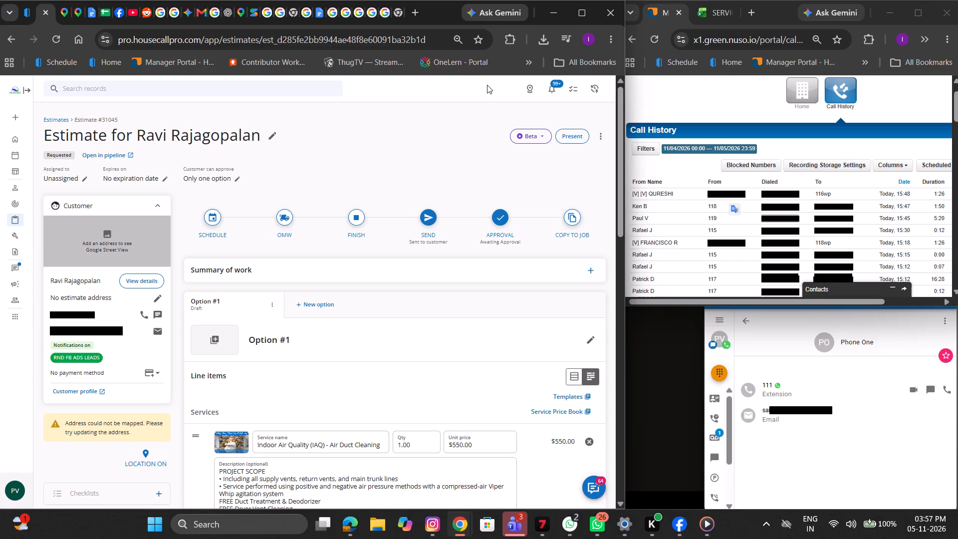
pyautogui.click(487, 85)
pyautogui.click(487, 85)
# Start a new private note on the estimate reading "Customer is looking for air duct cleaning and dryer vent cleaning.".
pyautogui.scroll(-5, 283, 160)
pyautogui.doubleClick(126, 181)
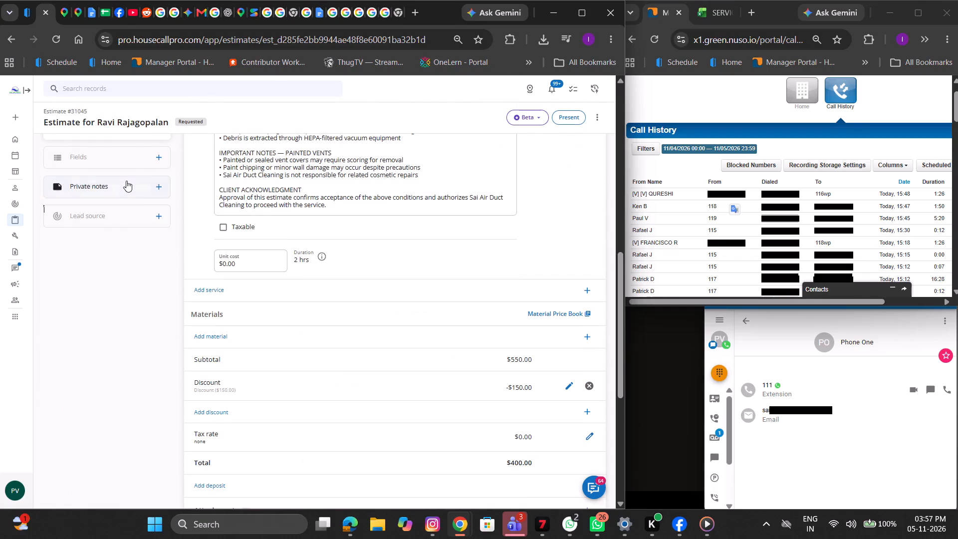
pyautogui.click(126, 181)
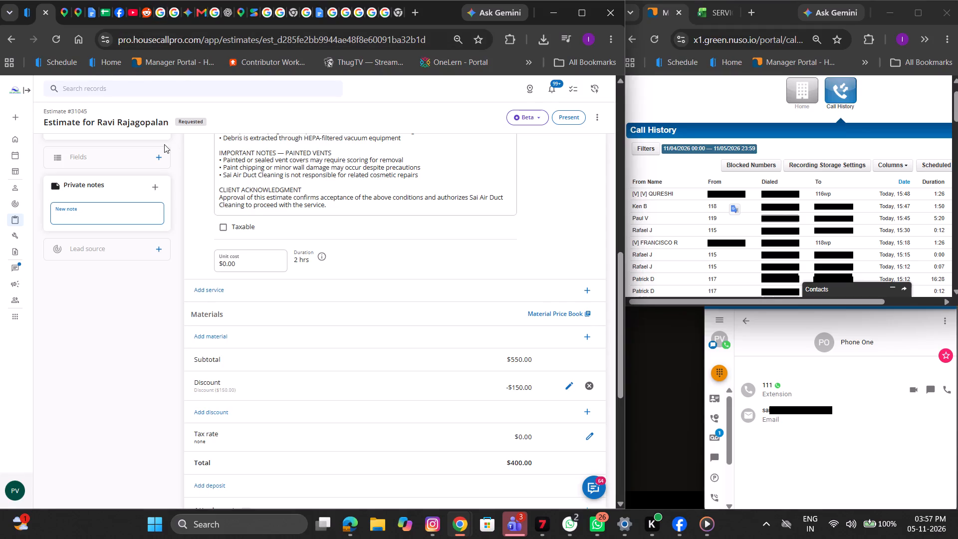
pyautogui.write('cUSTOMER')
pyautogui.press('BackSpace')
pyautogui.press('BackSpace')
pyautogui.press('BackSpace')
pyautogui.press('BackSpace')
pyautogui.press('BackSpace')
pyautogui.press('BackSpace')
pyautogui.press('BackSpace')
pyautogui.press('BackSpace')
pyautogui.press('BackSpace')
pyautogui.press('BackSpace')
pyautogui.press('BackSpace')
pyautogui.press('BackSpace')
pyautogui.write('Customer is looking for air duct clenaing')
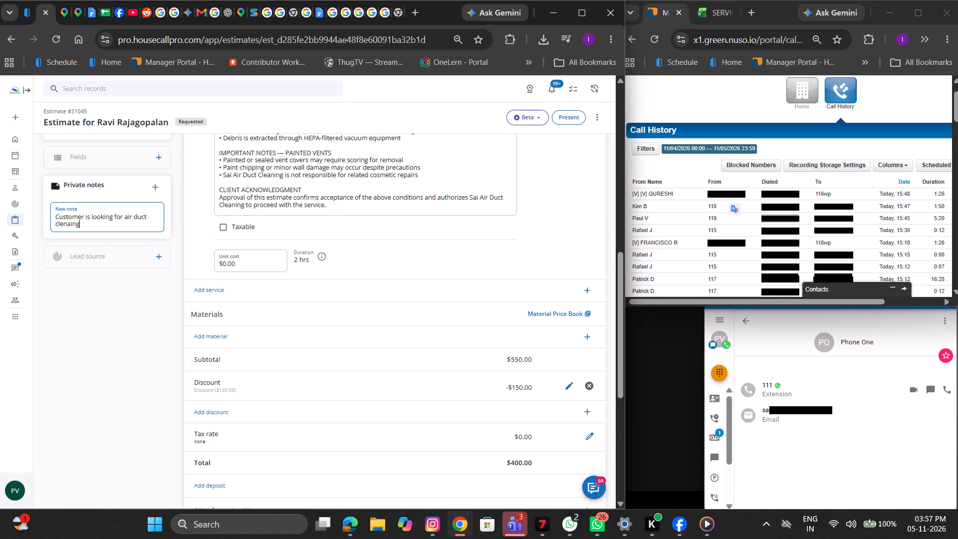
pyautogui.press('BackSpace')
pyautogui.press('BackSpace')
pyautogui.press('BackSpace')
pyautogui.press('BackSpace')
pyautogui.press('BackSpace')
pyautogui.write('aning and dryer vent cleang')
pyautogui.press('BackSpace')
pyautogui.write('ing.')
pyautogui.press('space')
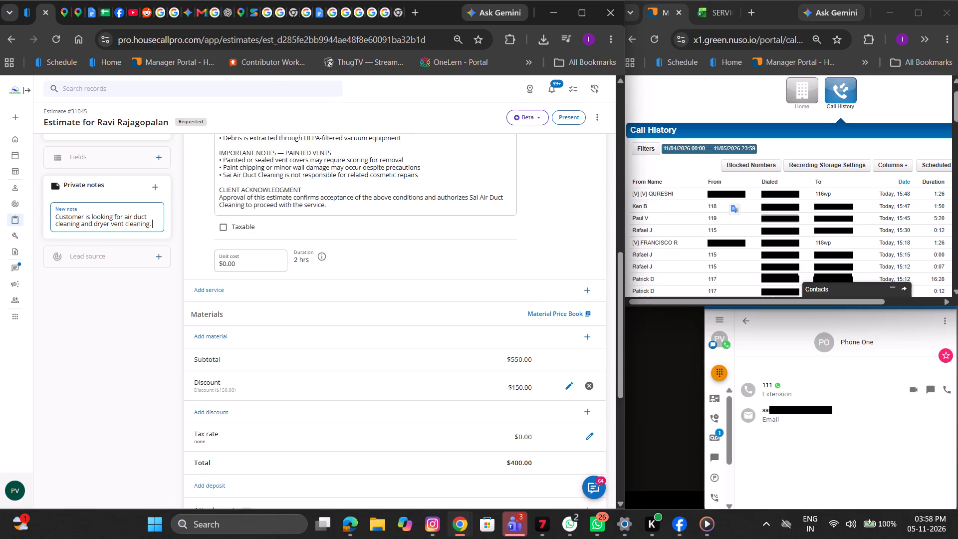
# Add the property details to the private note: "2900sq ft 1 furnace, dryer on the main floor".
pyautogui.press('2')
pyautogui.write('900sq ft 1 furnace,')
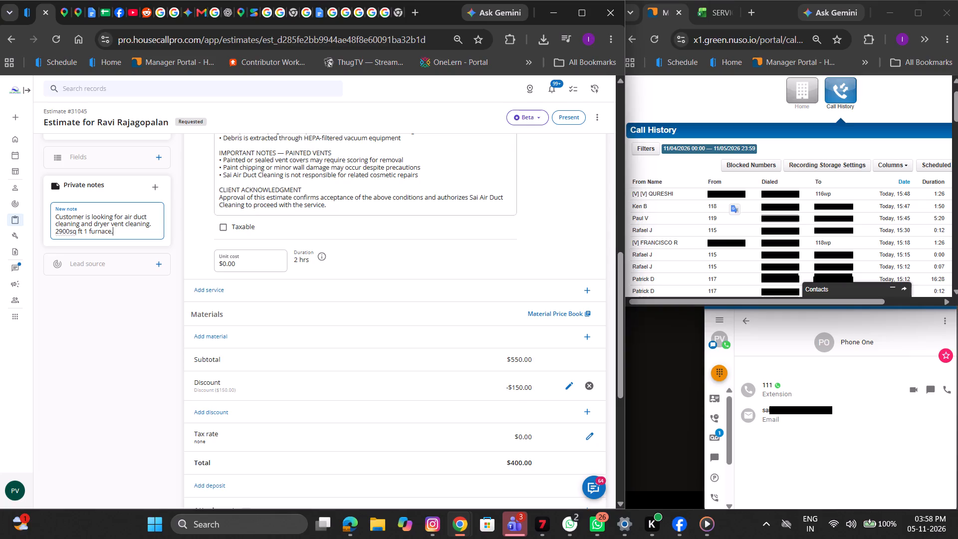
pyautogui.press('space')
pyautogui.write('deye')
pyautogui.press('BackSpace')
pyautogui.press('BackSpace')
pyautogui.press('BackSpace')
pyautogui.write('ryer on the majin')
pyautogui.press('BackSpace')
pyautogui.press('BackSpace')
pyautogui.press('i')
pyautogui.press('BackSpace')
pyautogui.press('BackSpace')
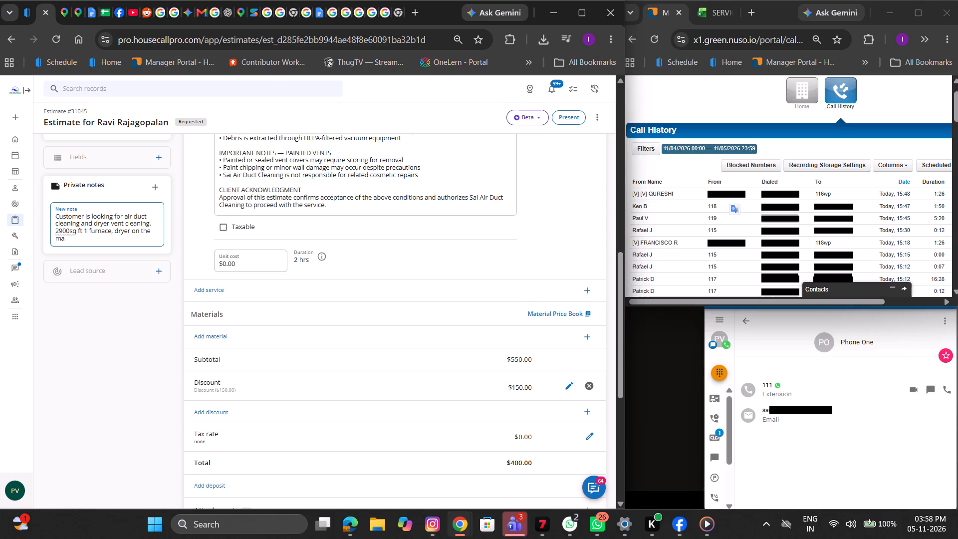
pyautogui.write('in floor af')
pyautogui.press('BackSpace')
pyautogui.press('BackSpace')
pyautogui.press('BackSpace')
# Continue the private note with "I explained him about the service after multiple negotiation quoted best $400 with" and the included extra.
pyautogui.write('. I explained him about the service after multiple negota')
pyautogui.press('BackSpace')
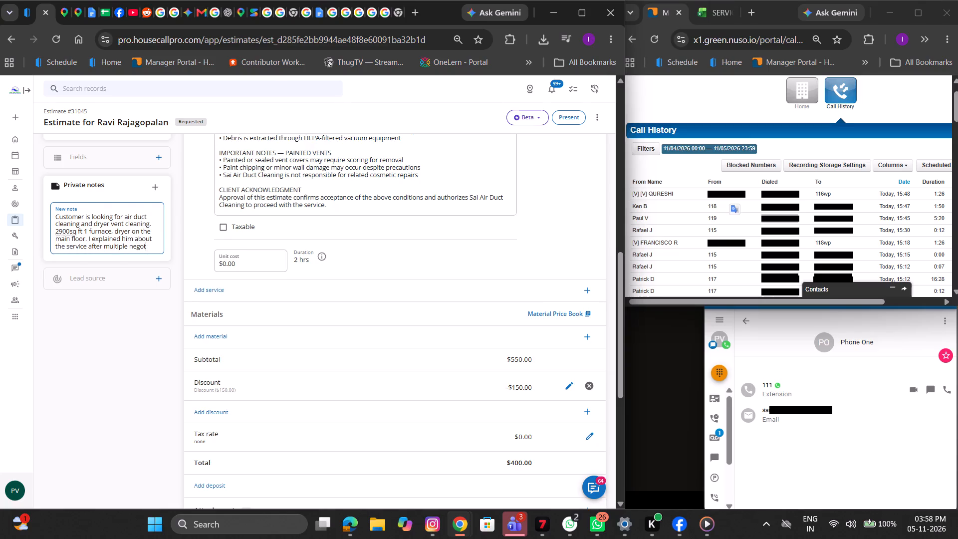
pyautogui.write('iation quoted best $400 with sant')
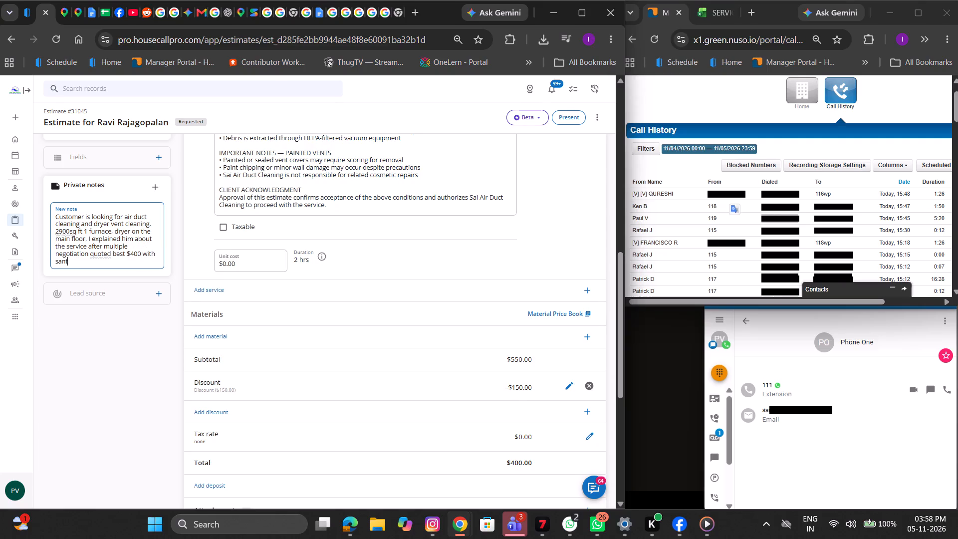
# Finish the private note with "sanitization. He said he'll discuss with her wife and confirm." and leave the note field.
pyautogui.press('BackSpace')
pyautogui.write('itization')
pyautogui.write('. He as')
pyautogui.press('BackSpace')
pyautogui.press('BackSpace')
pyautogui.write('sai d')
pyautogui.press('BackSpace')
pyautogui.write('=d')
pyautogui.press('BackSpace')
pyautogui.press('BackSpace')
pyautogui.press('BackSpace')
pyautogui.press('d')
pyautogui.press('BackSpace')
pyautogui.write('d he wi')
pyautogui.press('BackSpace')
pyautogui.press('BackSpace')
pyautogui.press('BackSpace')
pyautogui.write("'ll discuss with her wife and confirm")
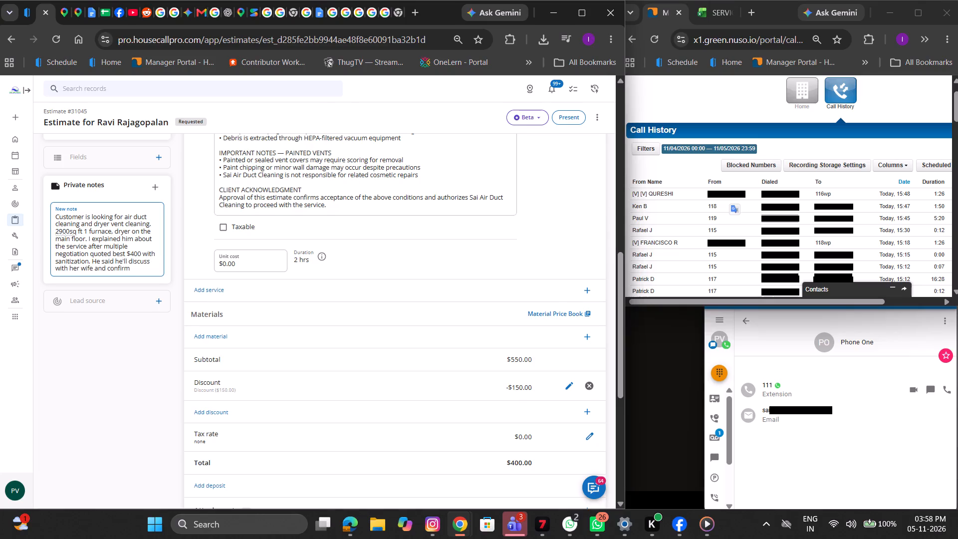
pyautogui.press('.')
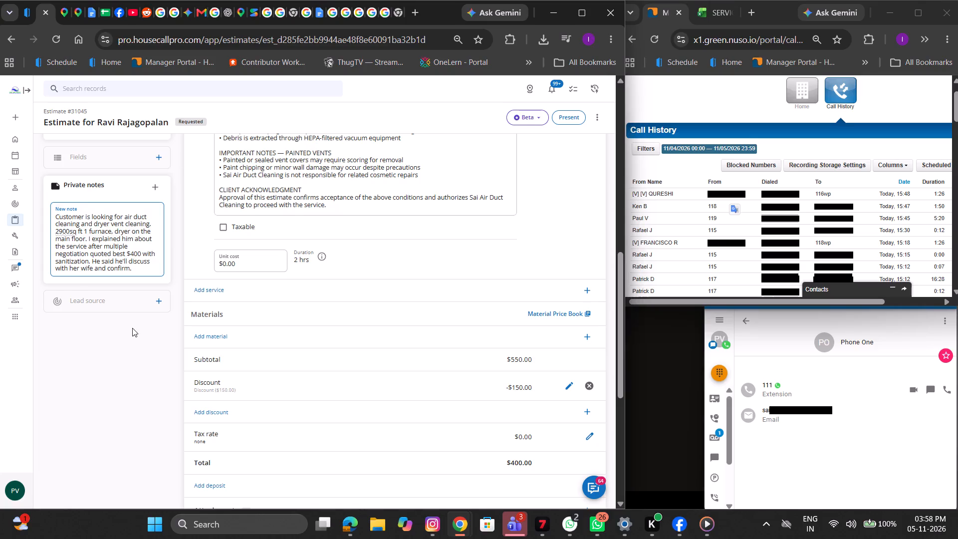
pyautogui.click(132, 328)
pyautogui.scroll(6, 132, 328)
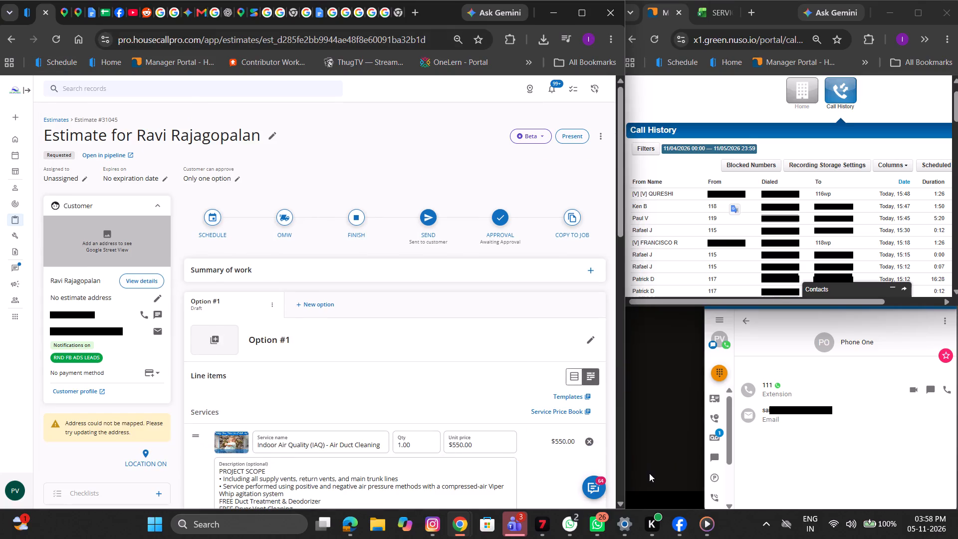